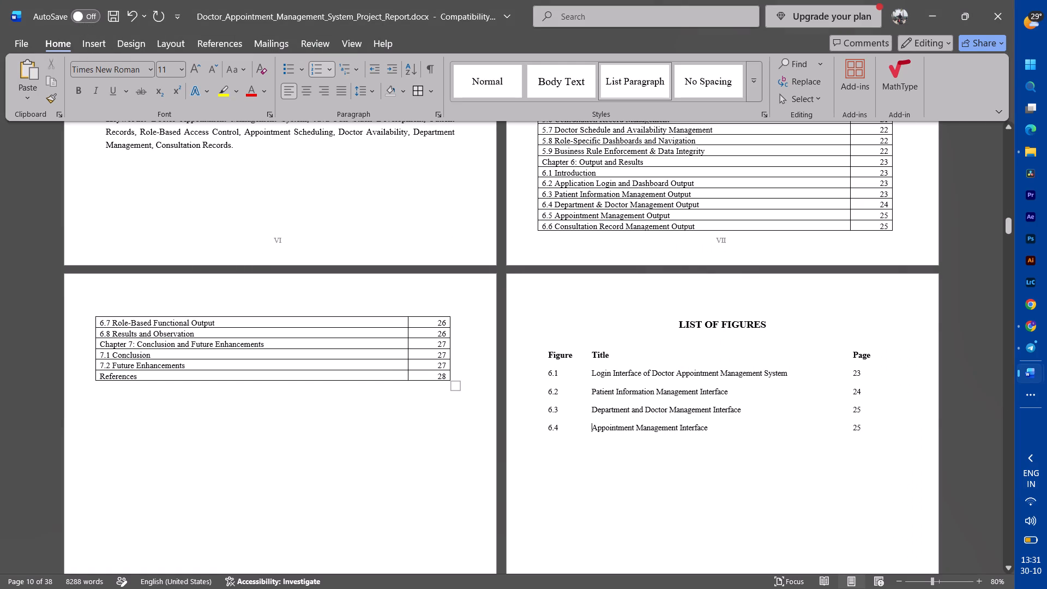
Insert a 4x4 table in the List of Figures, just before the Appointment Management Interface entry.
left_click(89, 43)
left_click(112, 87)
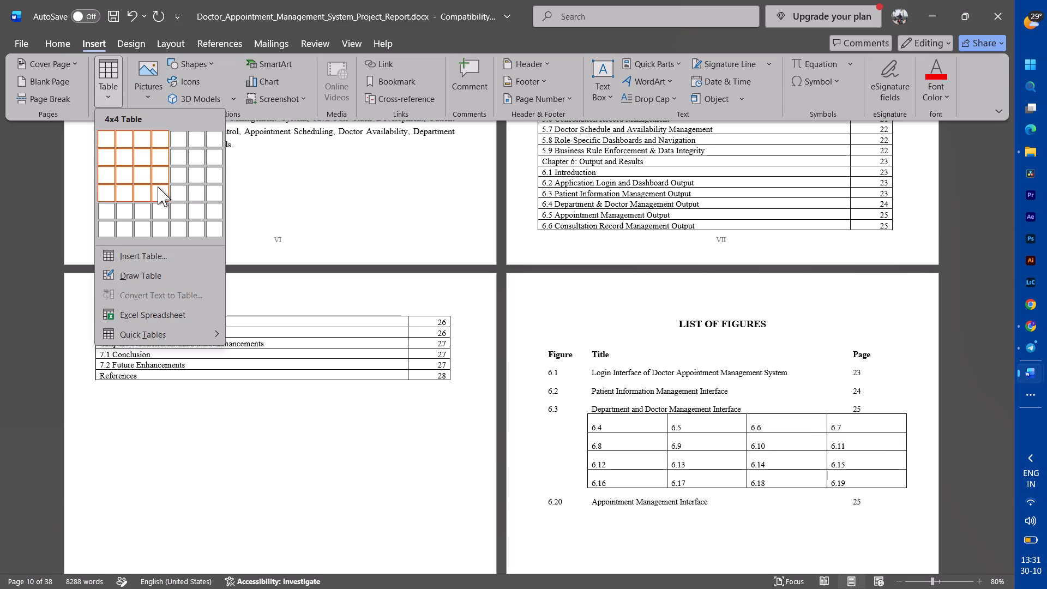
left_click(158, 187)
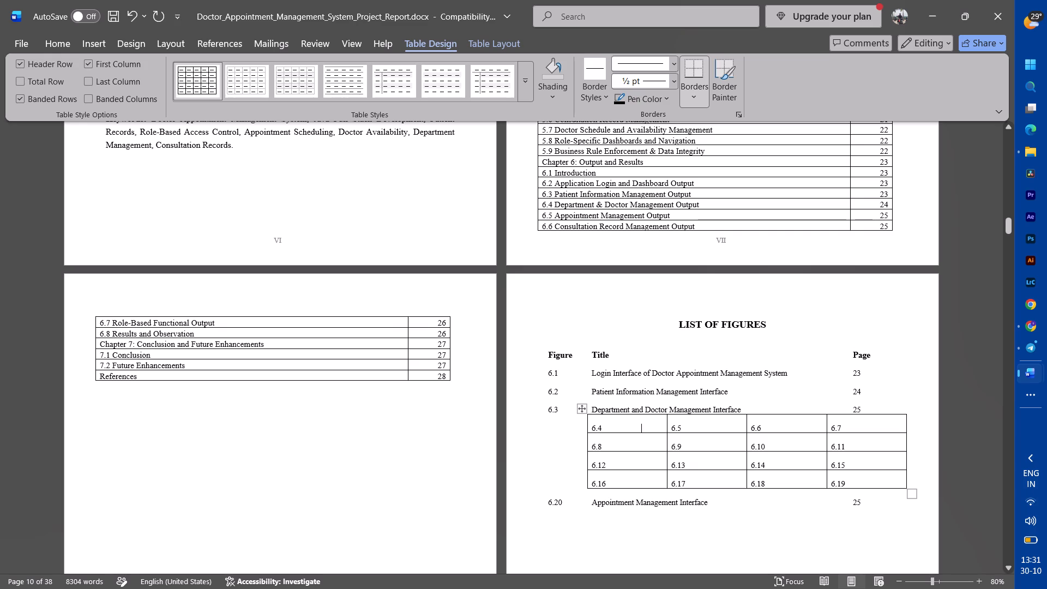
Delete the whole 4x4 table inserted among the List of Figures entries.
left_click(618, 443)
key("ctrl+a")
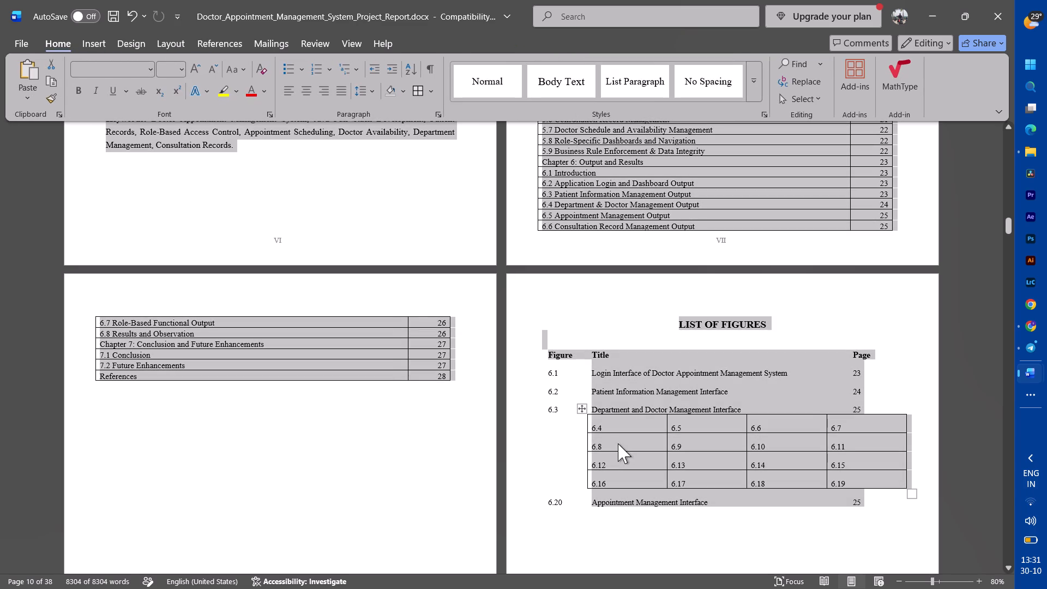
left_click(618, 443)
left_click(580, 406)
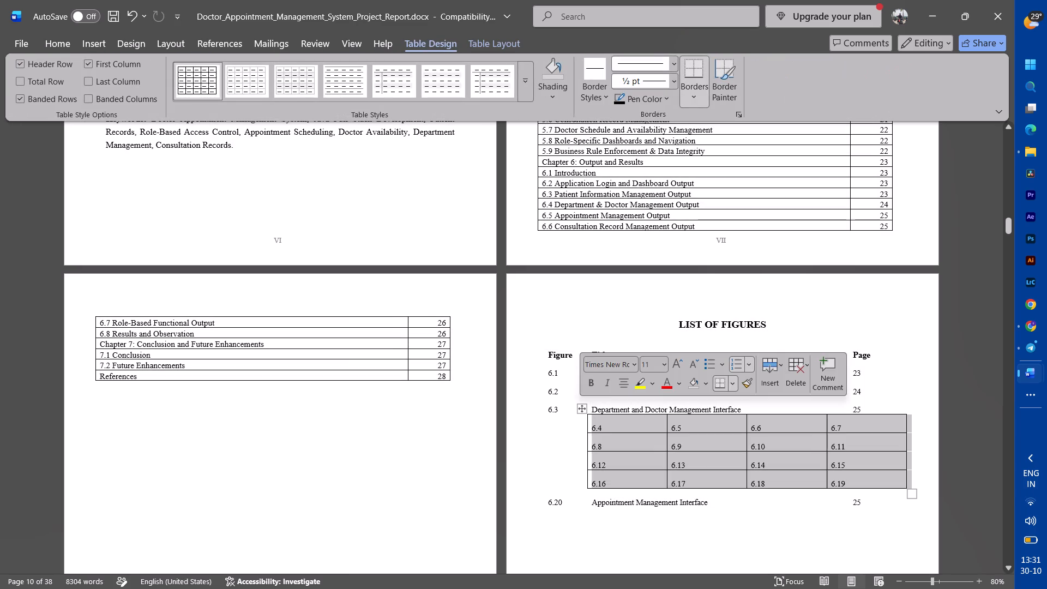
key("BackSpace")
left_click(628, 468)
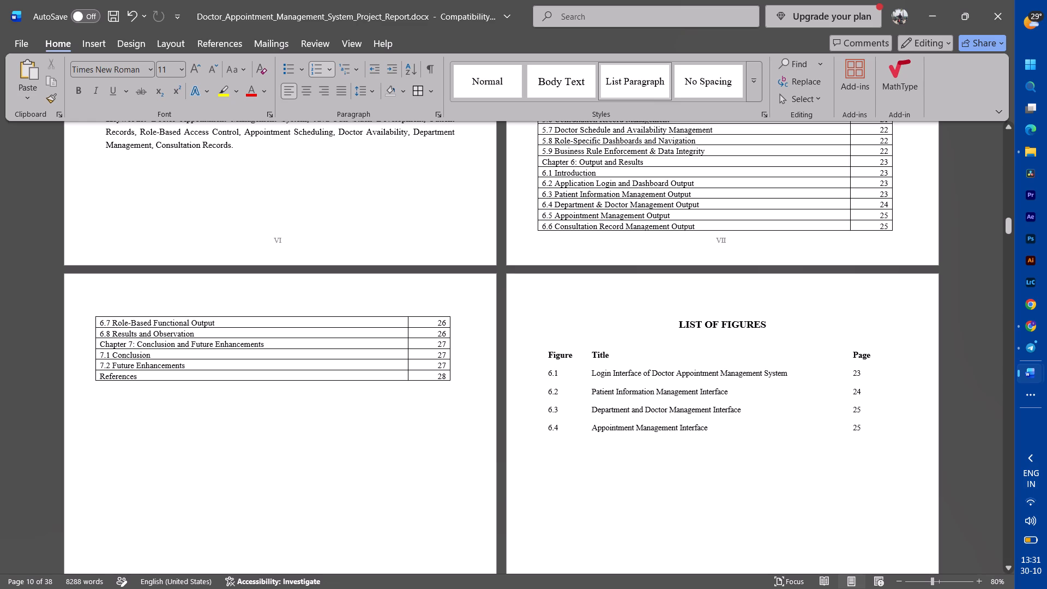
Add an empty line below the Appointment Management Interface entry in the List of Figures.
left_click(901, 428)
key("Return")
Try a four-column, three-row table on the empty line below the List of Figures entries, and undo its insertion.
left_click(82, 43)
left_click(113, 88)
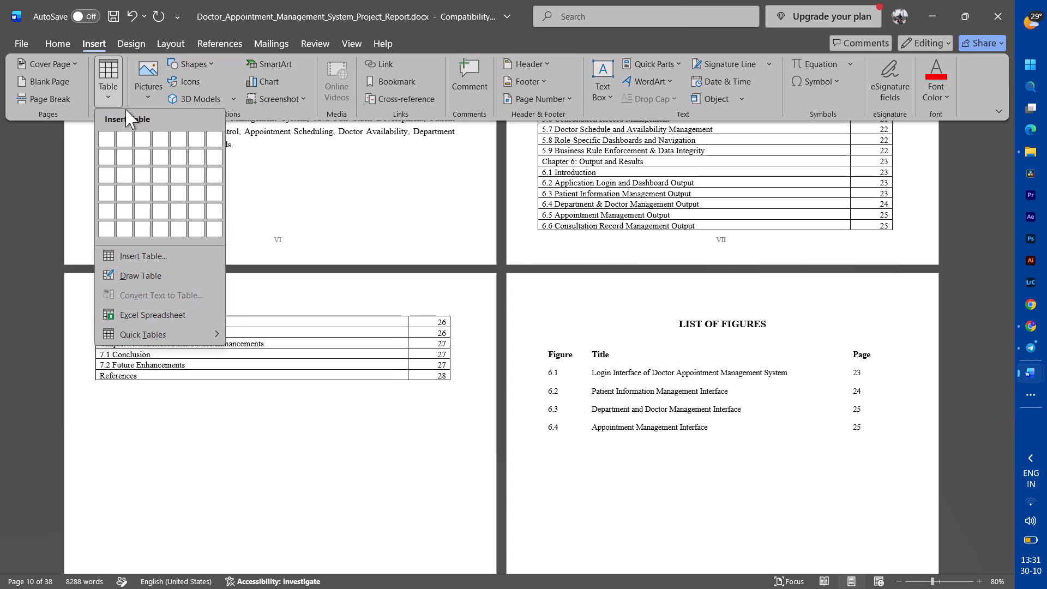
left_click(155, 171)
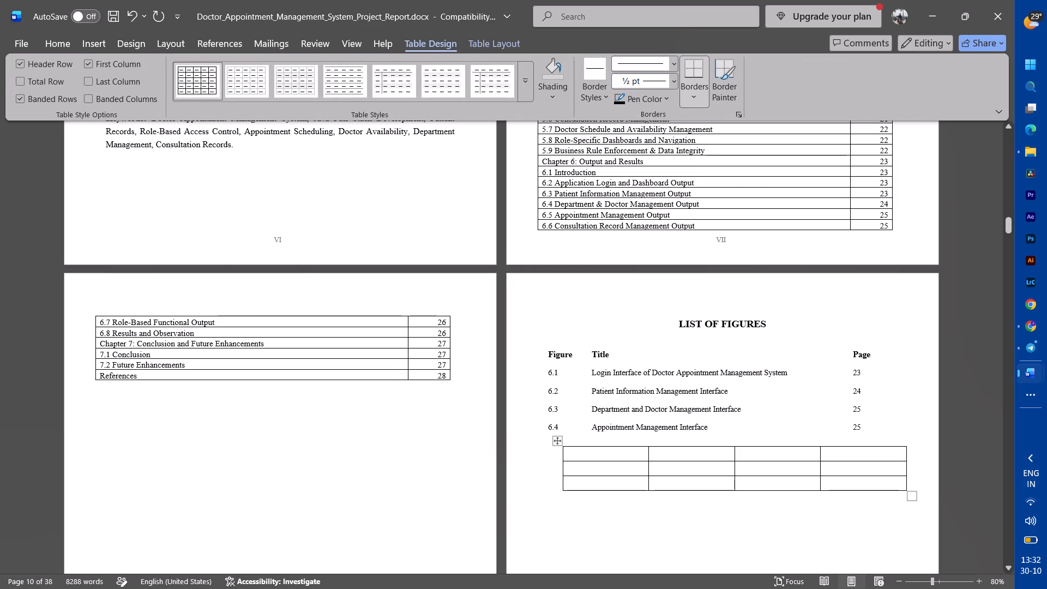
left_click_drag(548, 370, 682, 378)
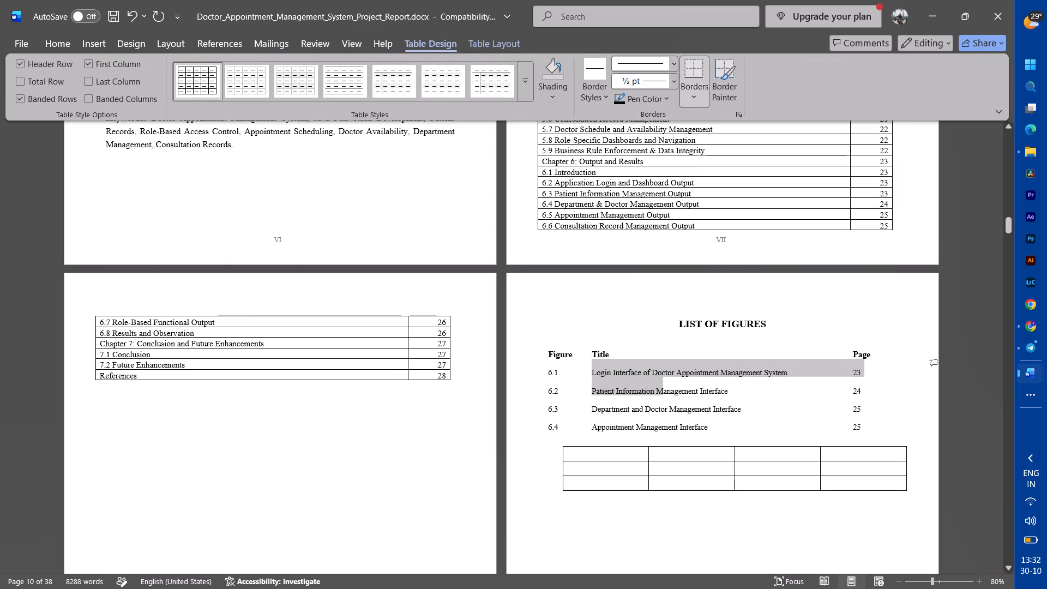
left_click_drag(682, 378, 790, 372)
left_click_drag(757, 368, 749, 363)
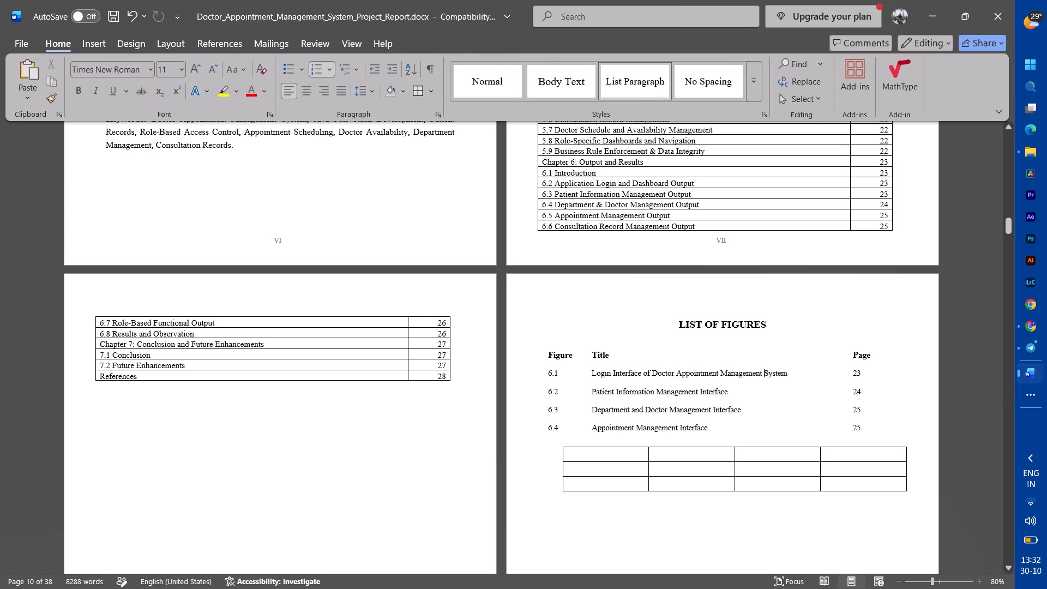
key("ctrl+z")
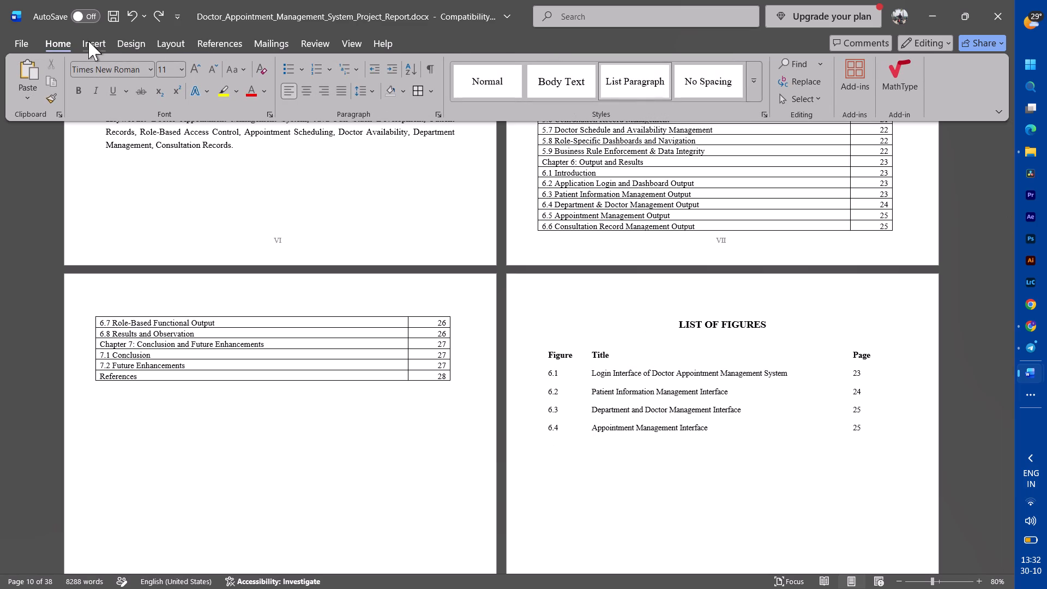
Insert a three-column, four-row table on the empty line below the List of Figures entries.
left_click(88, 41)
left_click(105, 88)
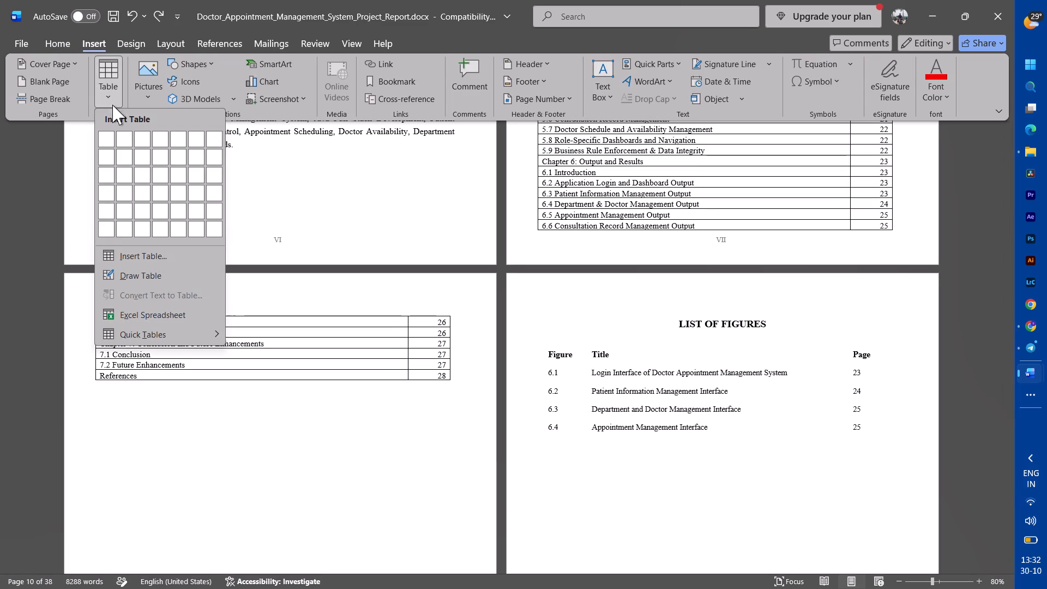
left_click(141, 184)
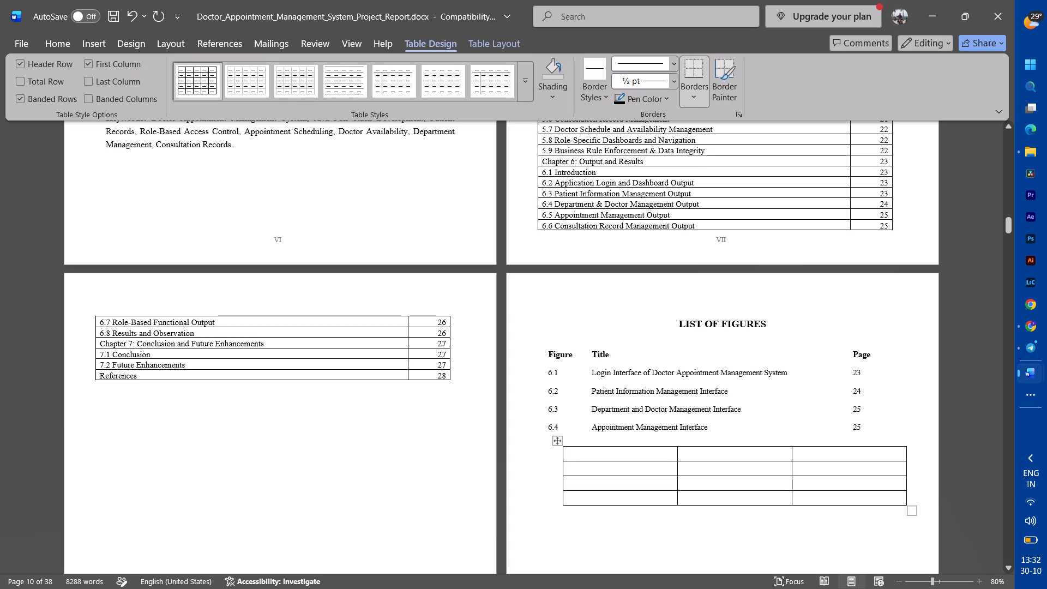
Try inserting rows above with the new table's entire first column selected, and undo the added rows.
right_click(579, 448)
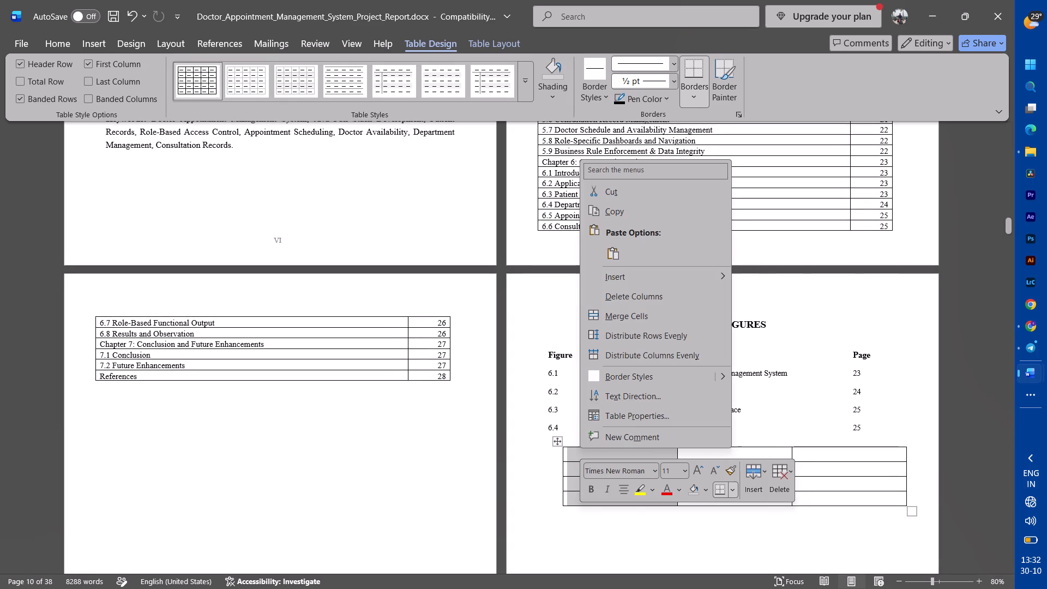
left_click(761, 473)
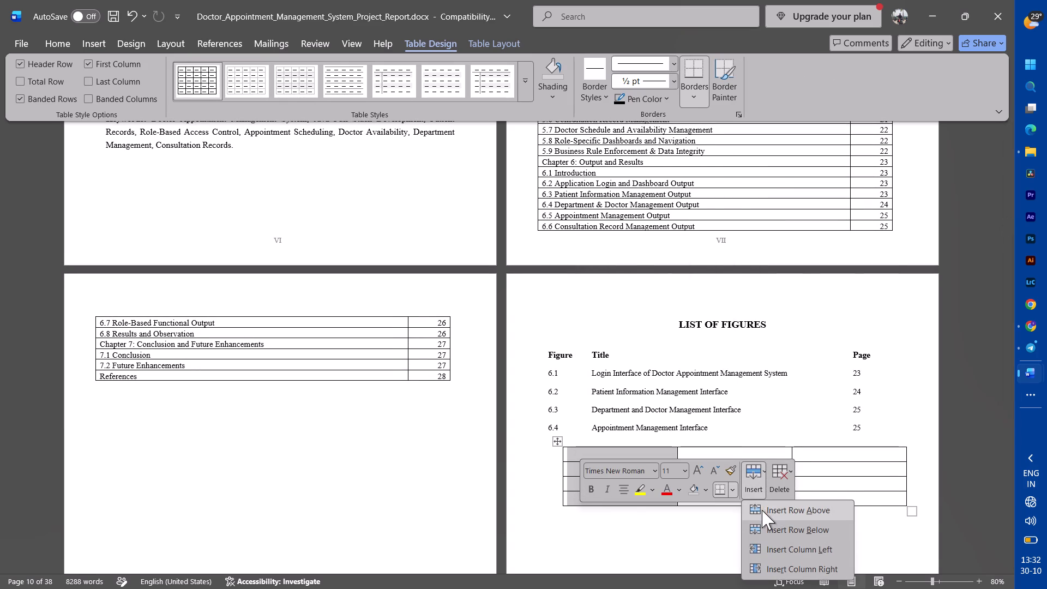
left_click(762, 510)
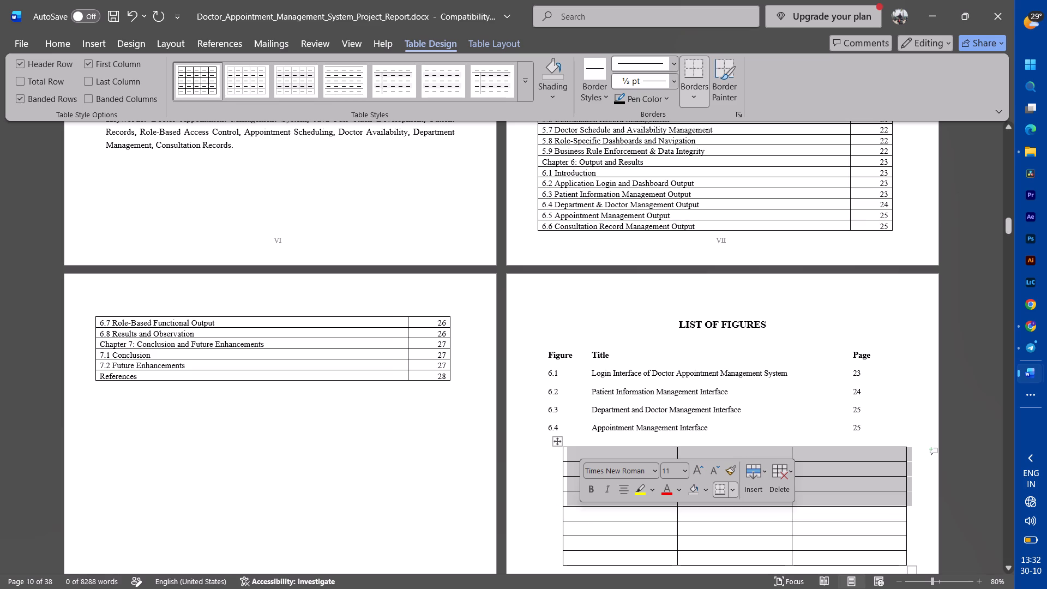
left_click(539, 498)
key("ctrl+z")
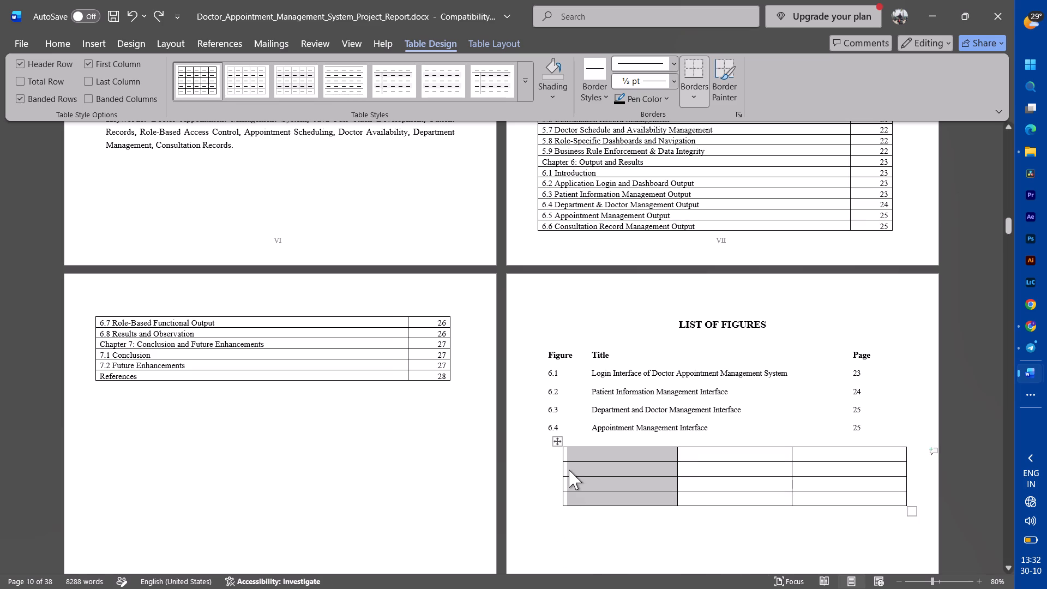
Insert one row below the first row of the new figures table, and place the cursor in its first cell.
left_click(569, 470)
left_click(614, 455)
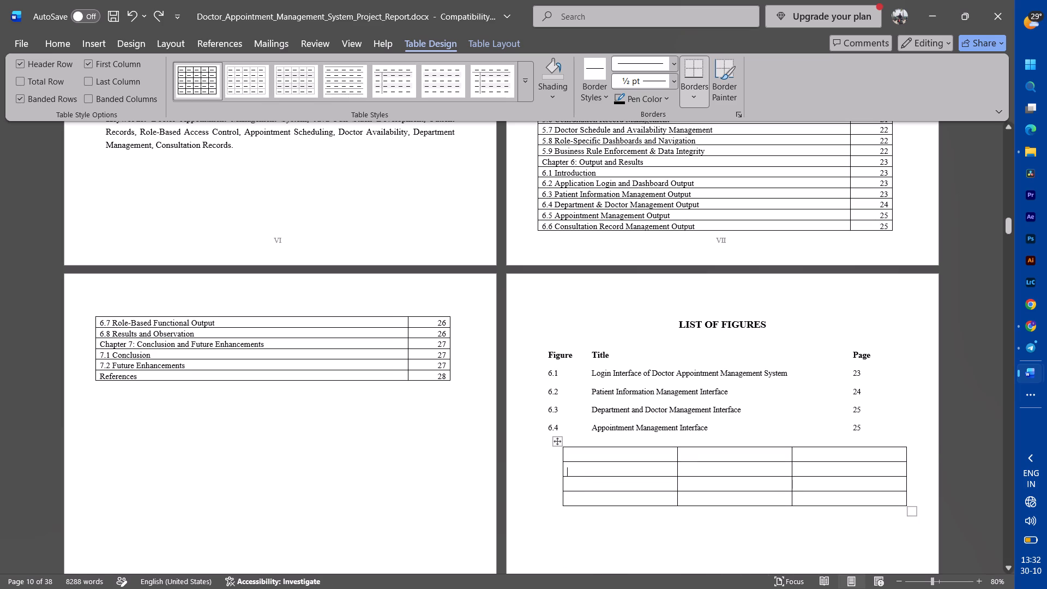
right_click(614, 455)
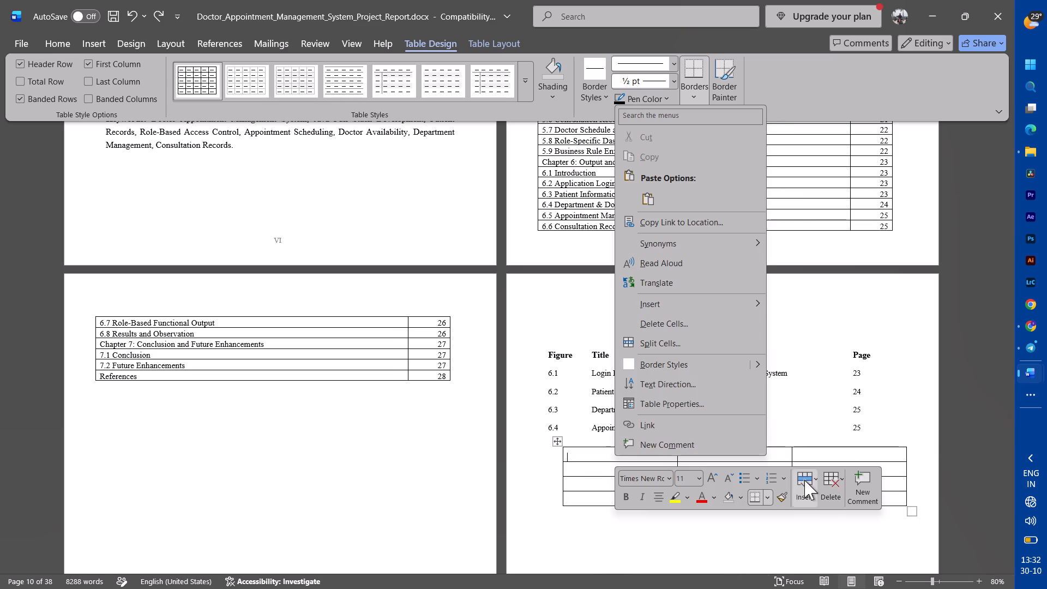
left_click(804, 480)
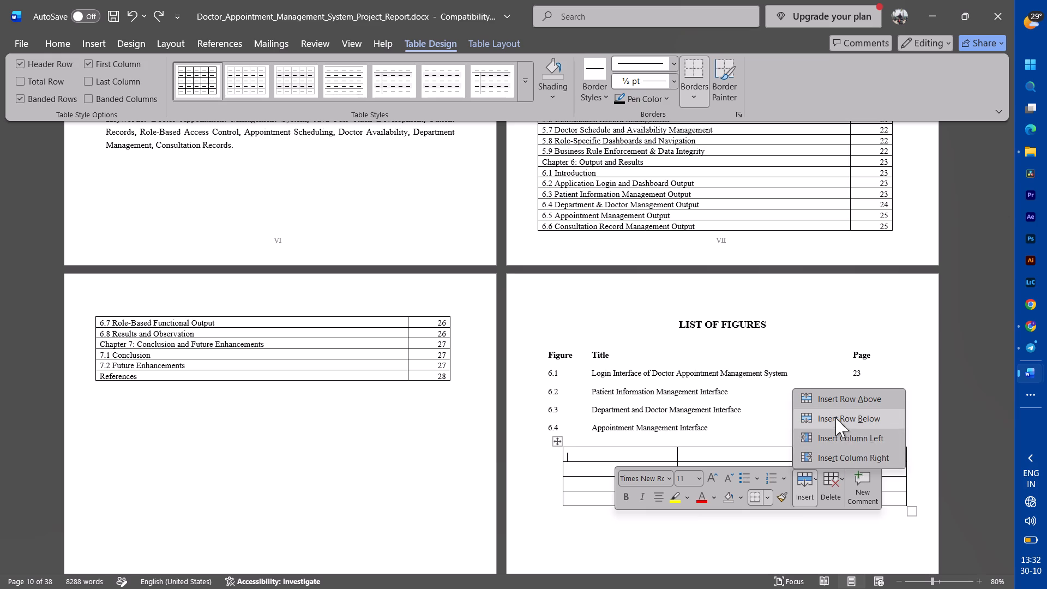
left_click(833, 419)
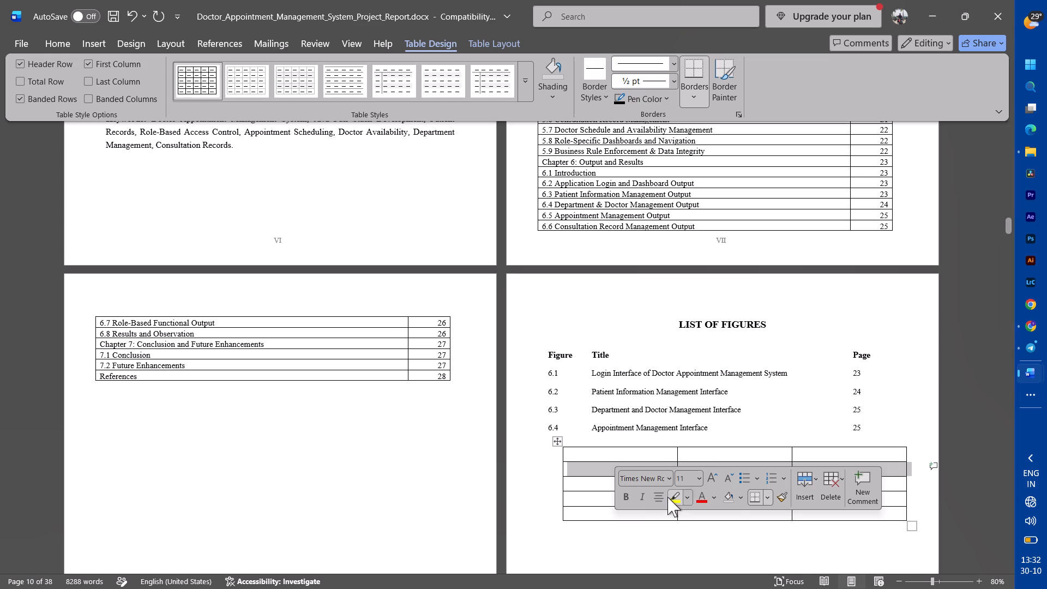
left_click(596, 543)
left_click(601, 456)
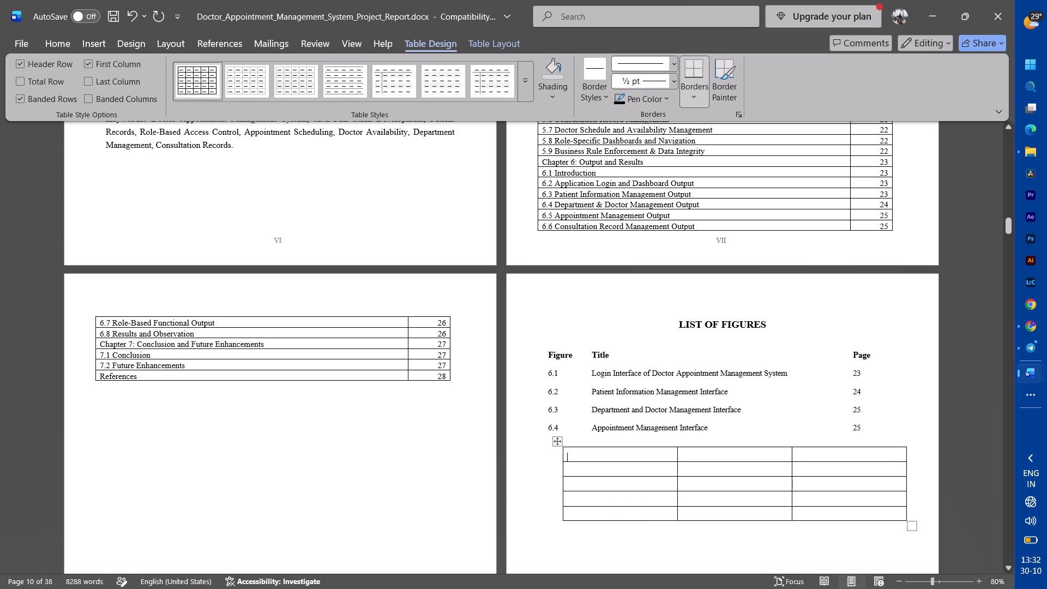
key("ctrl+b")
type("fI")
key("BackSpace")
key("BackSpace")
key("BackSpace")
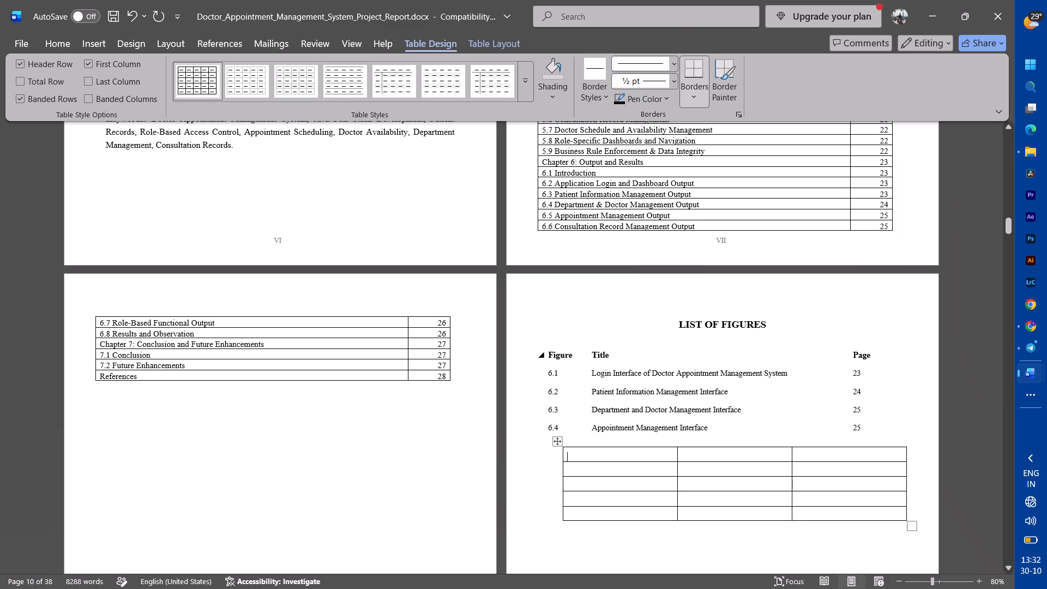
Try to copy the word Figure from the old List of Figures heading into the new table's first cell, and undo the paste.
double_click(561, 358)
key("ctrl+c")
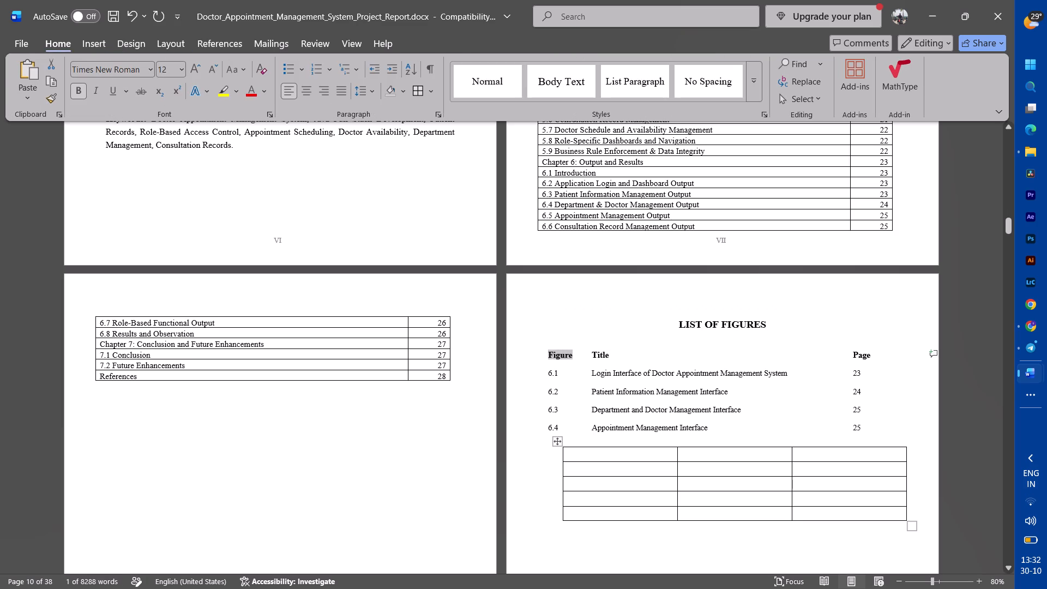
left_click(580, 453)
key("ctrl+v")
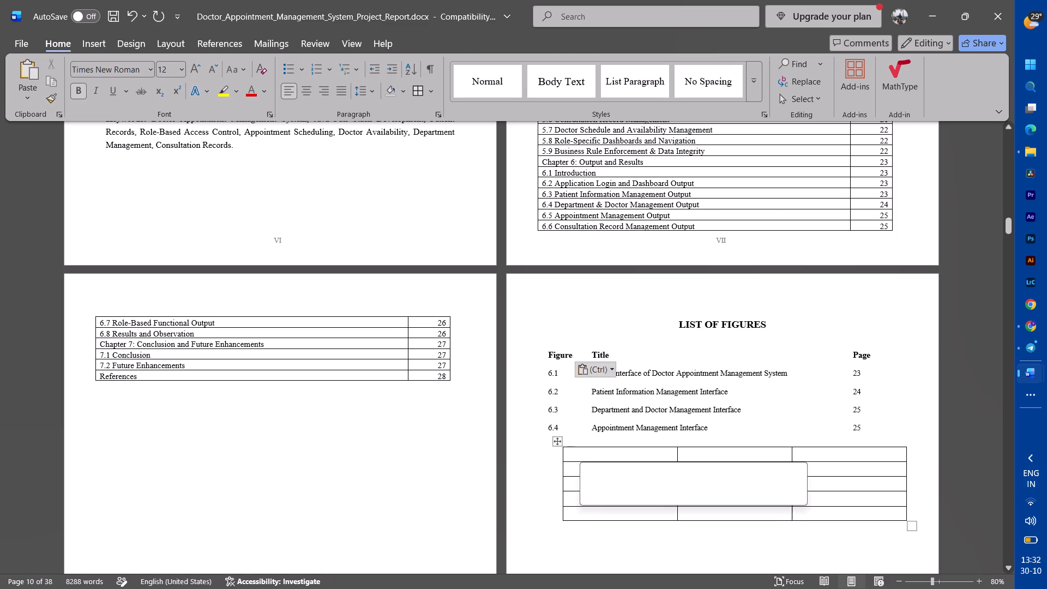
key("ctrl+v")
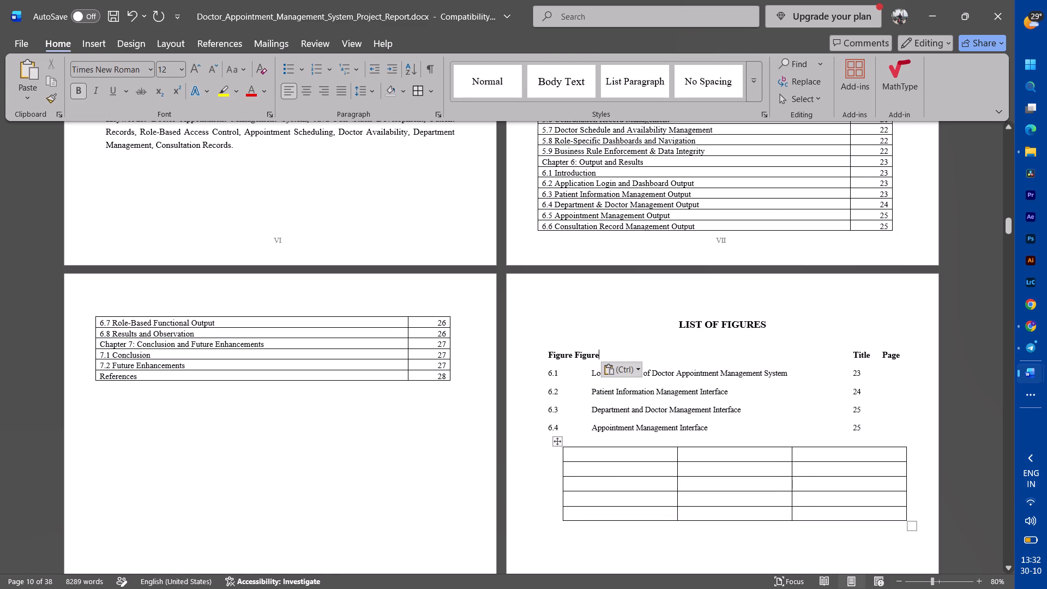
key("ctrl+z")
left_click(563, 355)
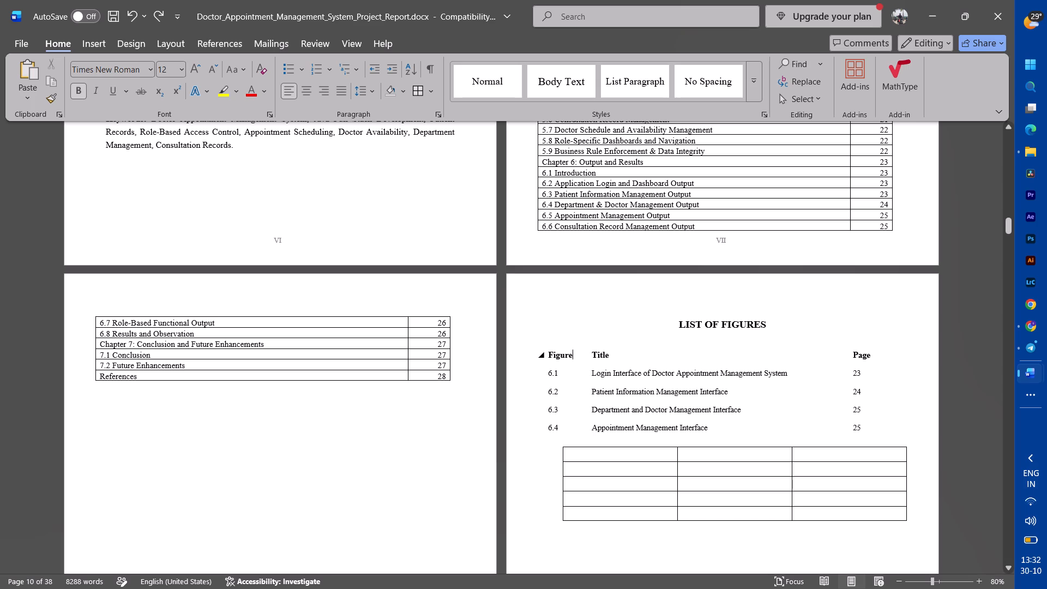
Enter the column headings Figure, Title and Page in the first row of the new figures table.
left_click(582, 455)
type("fIGURE")
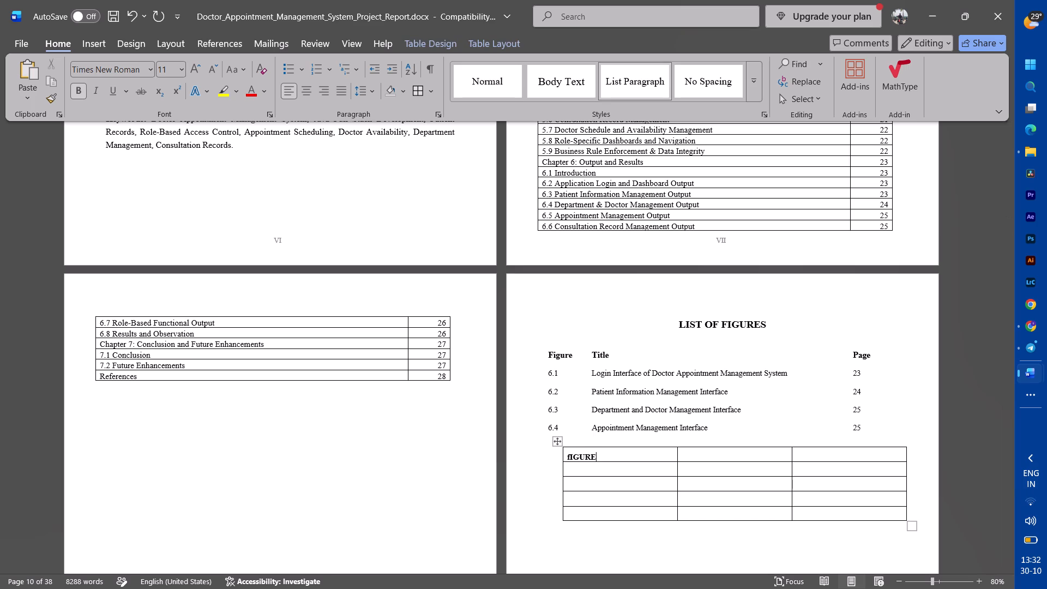
key("BackSpace")
key("BackSpace")
key("BackSpace")
key("BackSpace")
key("BackSpace")
key("BackSpace")
key("shift+f")
type("igure")
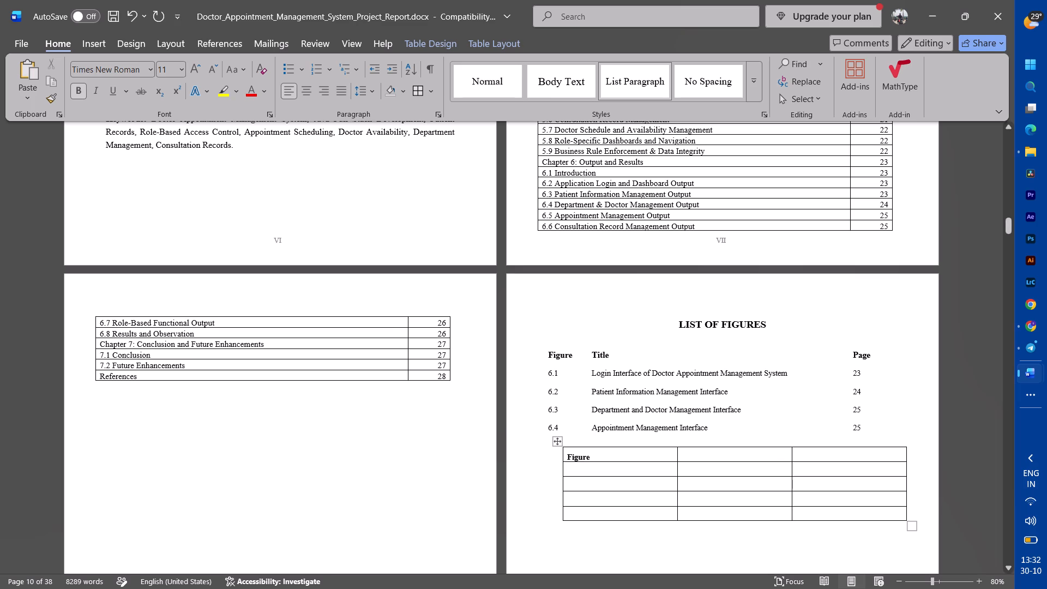
left_click(743, 455)
type("Title")
left_click(847, 455)
type("Page")
Make the whole heading row of the figures table bold.
left_click(546, 455)
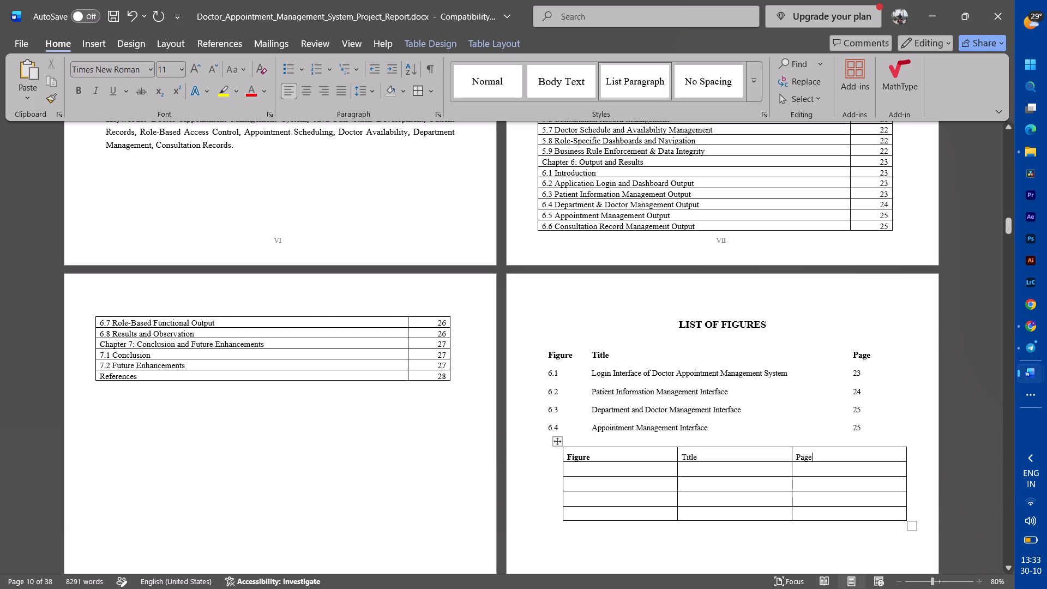
key("ctrl+b")
key("ctrl+b")
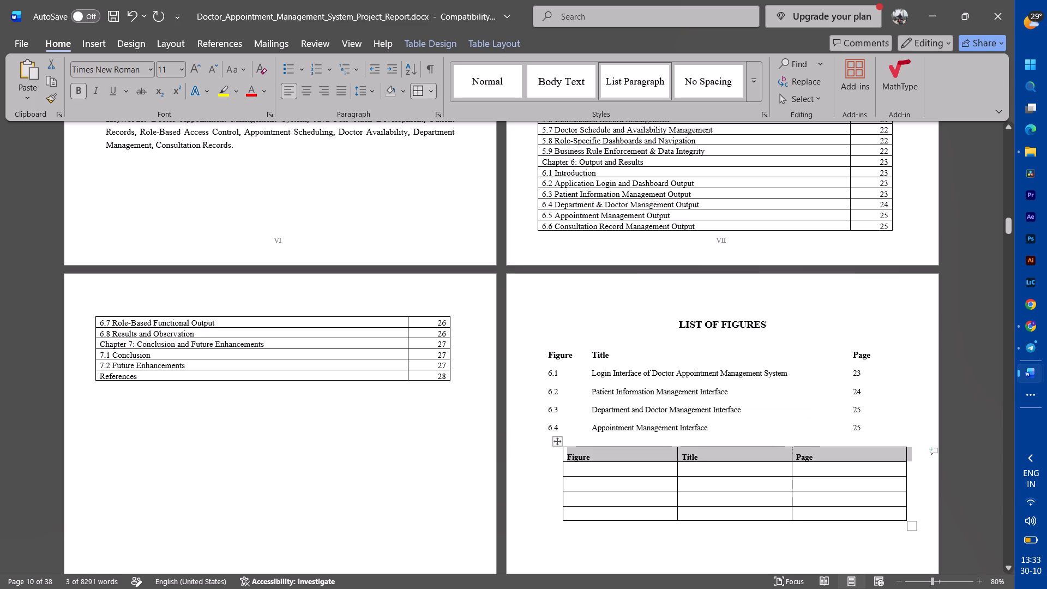
Fill the Figure column below its heading with the numbers 6.1, 6.2, 6.3 and 6.4, one per row.
left_click(661, 469)
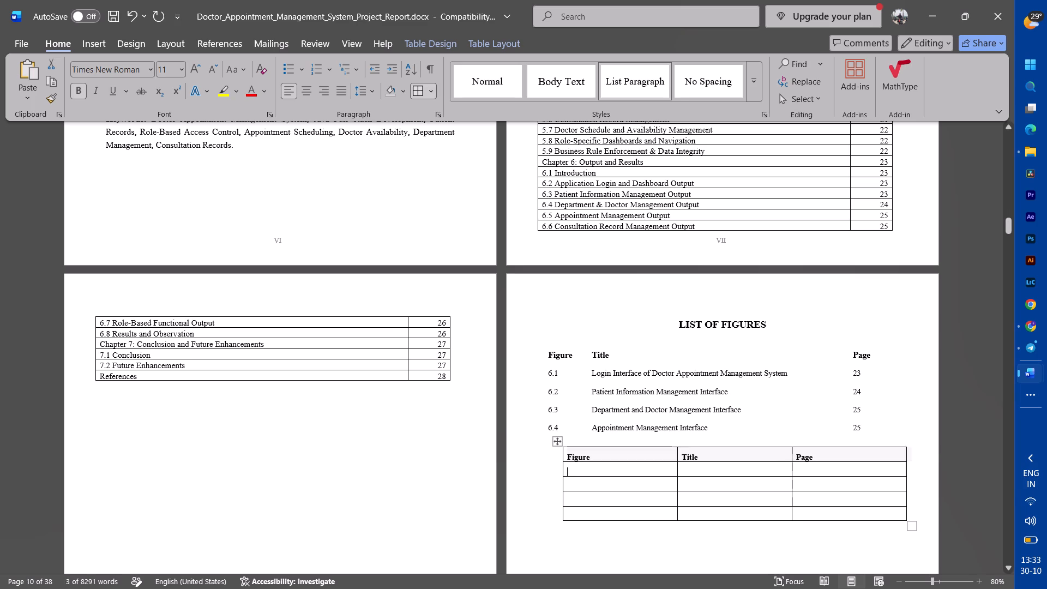
type("6.1")
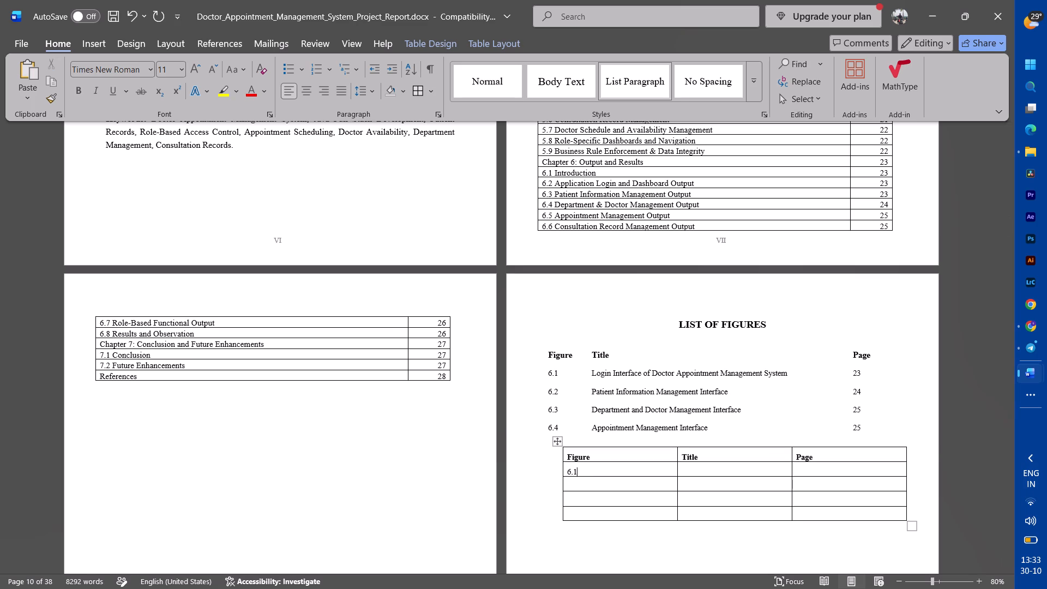
key("Down")
type("6.2")
key("Down")
type("6.3")
key("Down")
type("6.4")
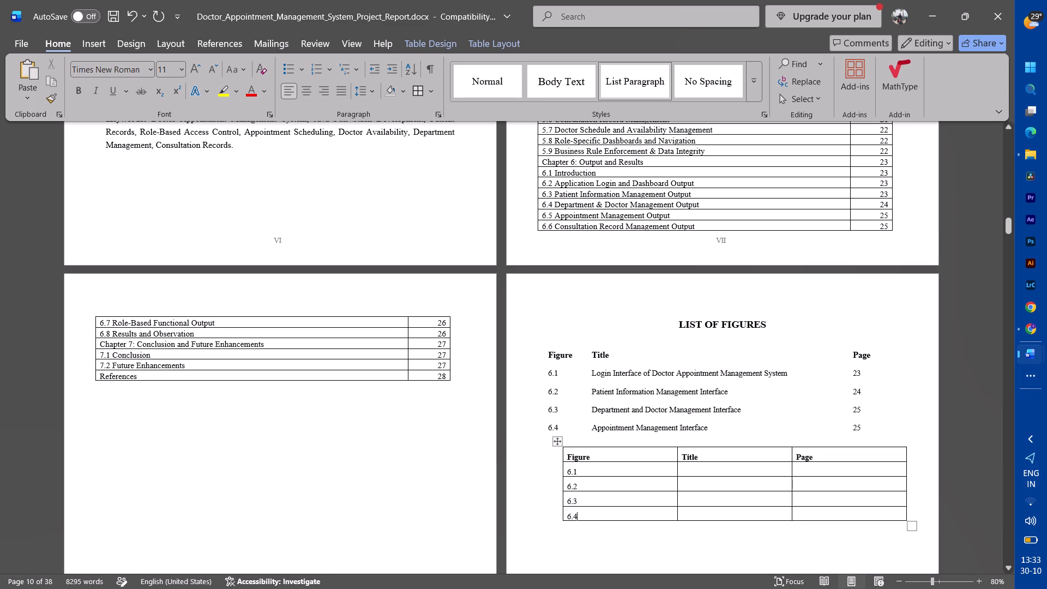
Move the Login Interface of Doctor Appointment Management System and Patient Information Management Interface titles from the old list into the Title cells of rows 6.1 and 6.2.
left_click_drag(595, 371, 628, 371)
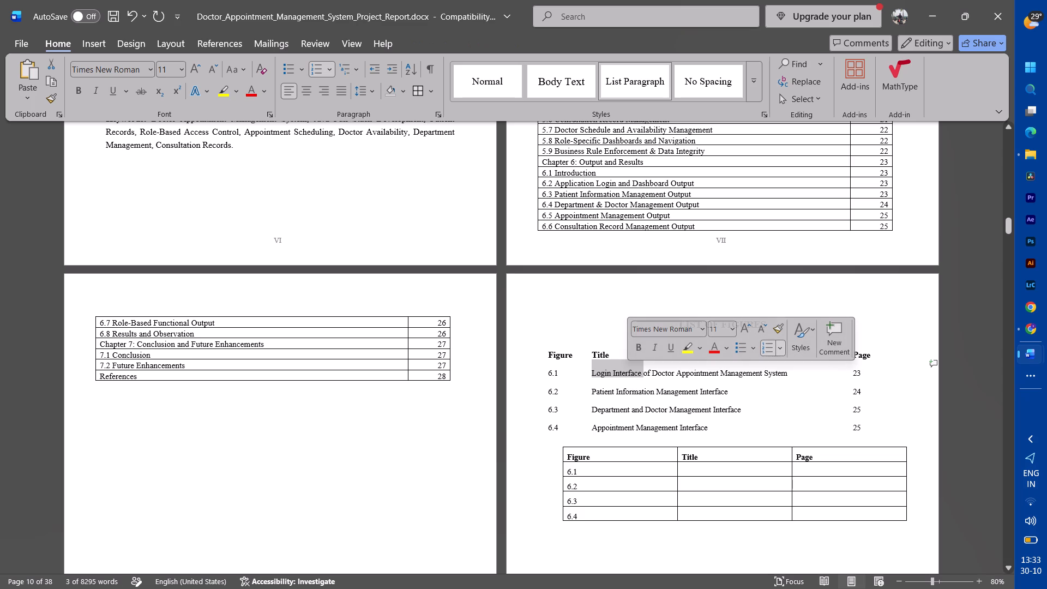
left_click_drag(789, 372, 586, 369)
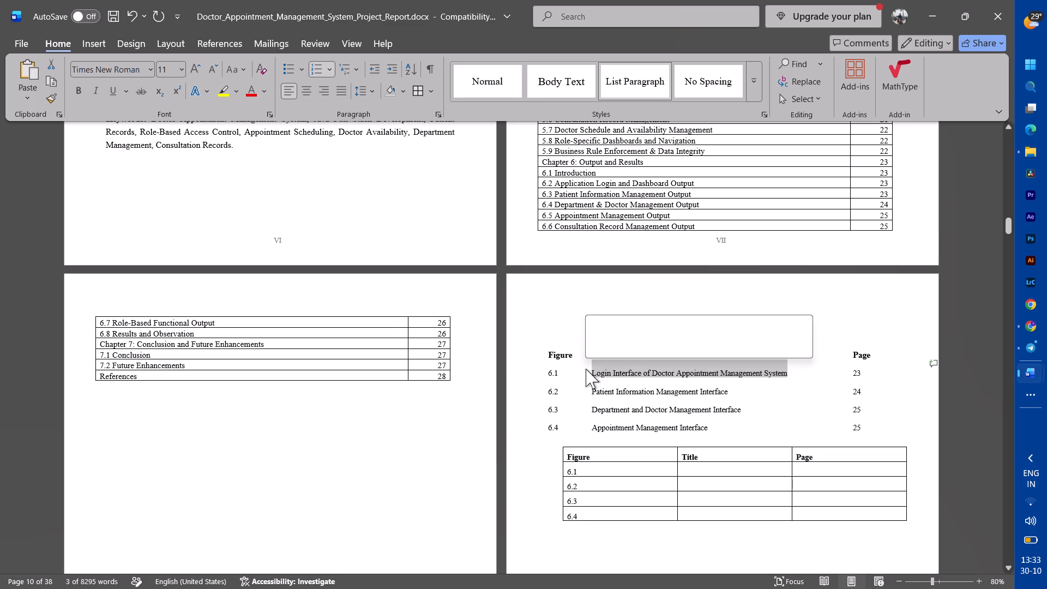
left_click_drag(615, 374, 695, 466)
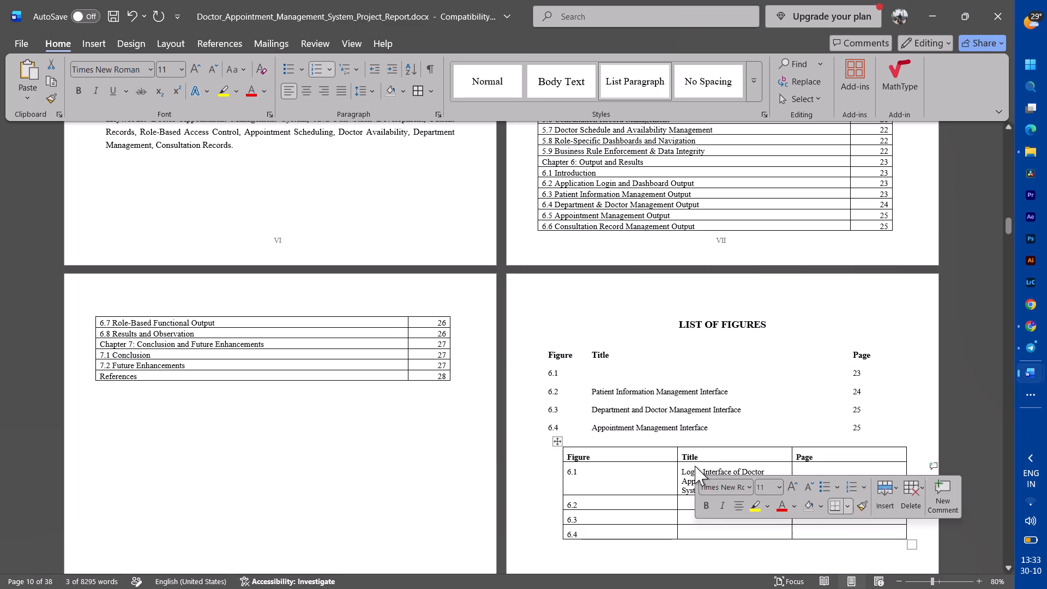
left_click_drag(592, 396, 701, 388)
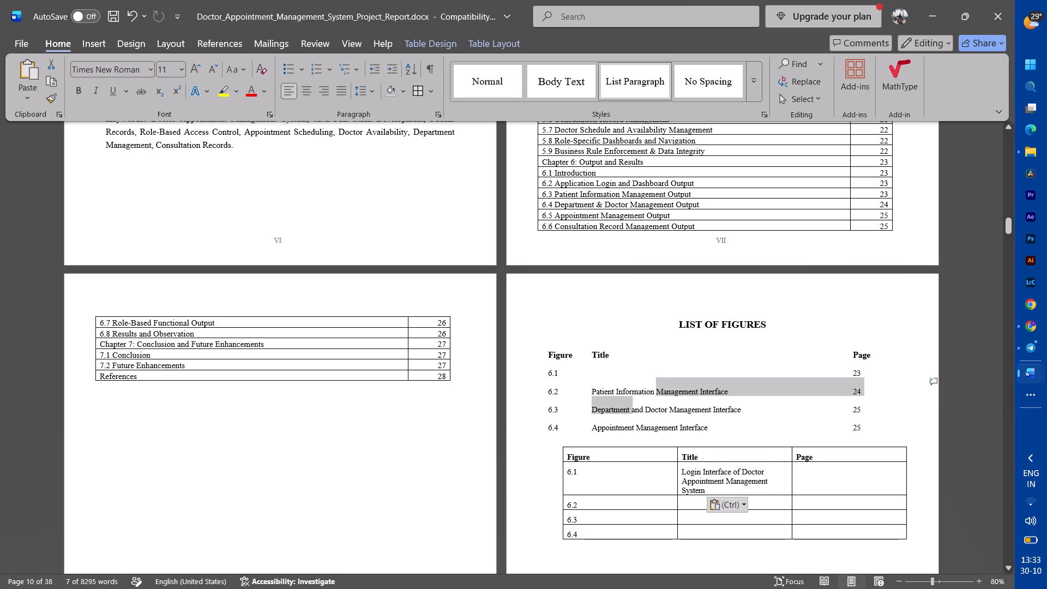
left_click_drag(701, 388, 708, 384)
triple_click(721, 391)
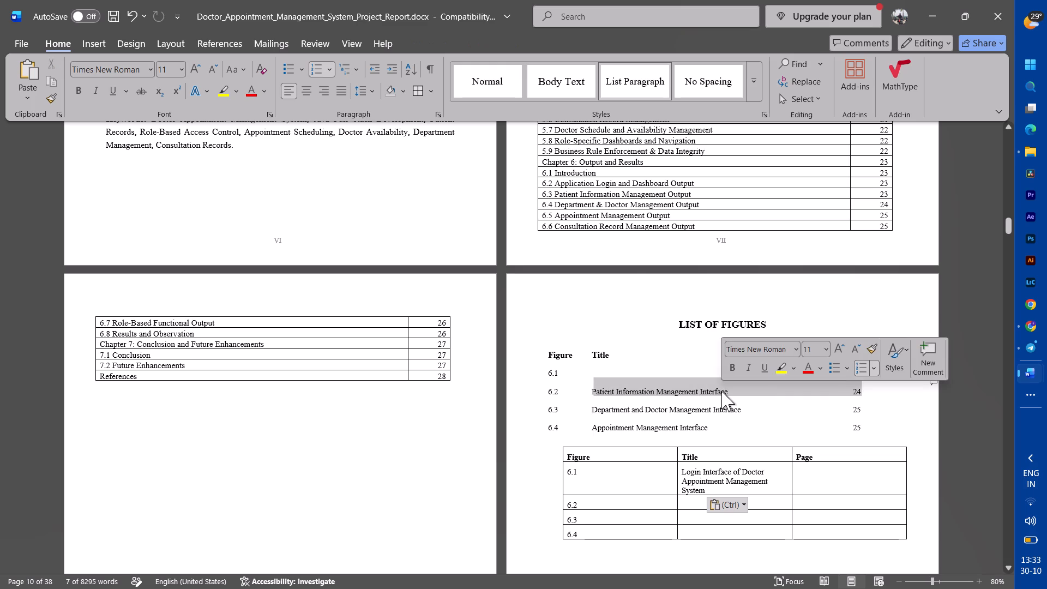
left_click(733, 393)
left_click_drag(733, 393, 589, 392)
left_click_drag(607, 392, 713, 575)
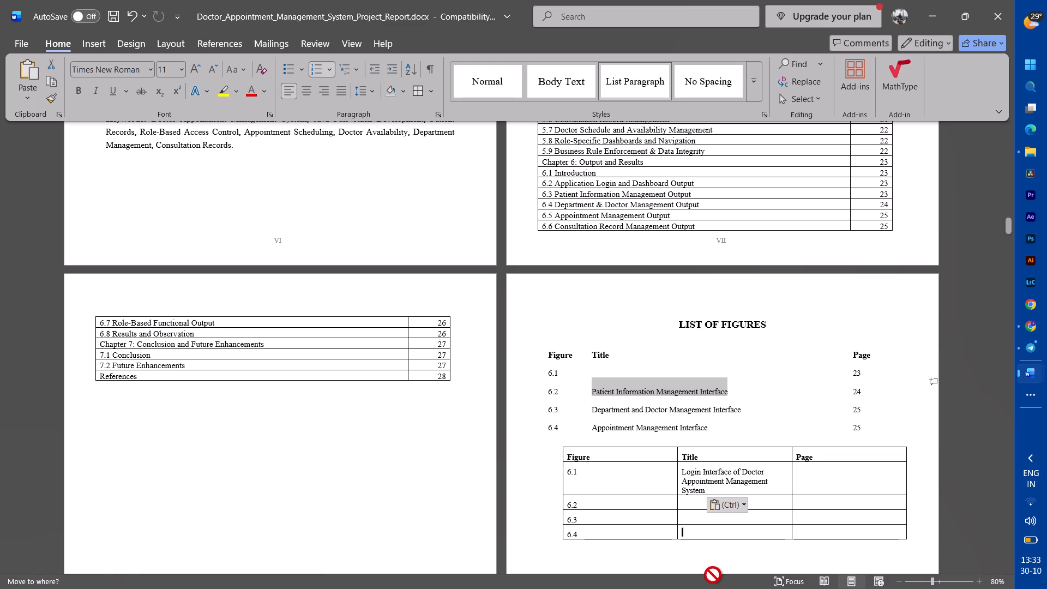
left_click_drag(713, 575, 687, 508)
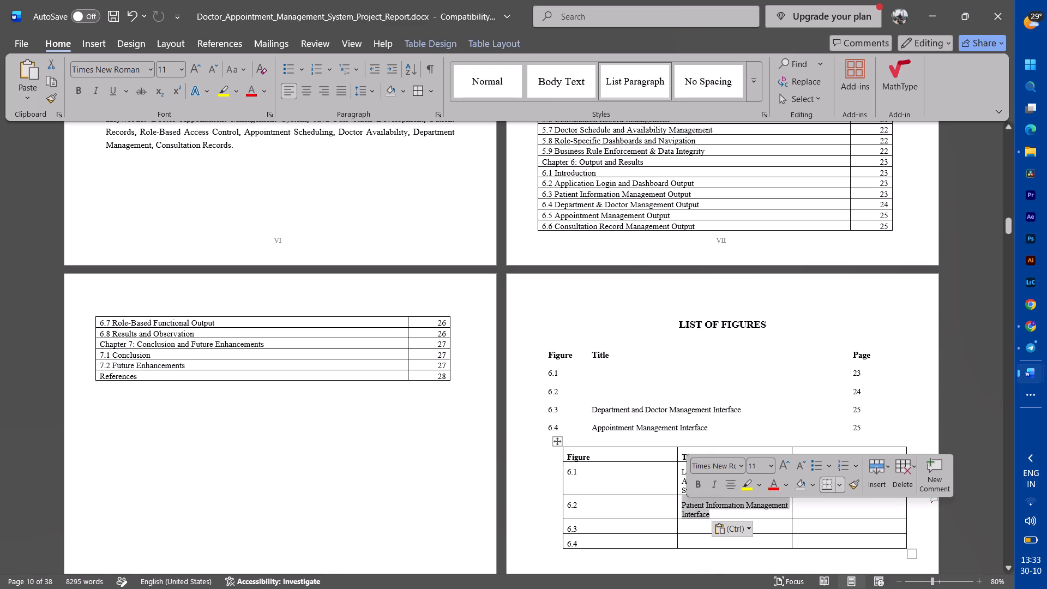
Move the Department and Doctor Management Interface and Appointment Management Interface titles from the old list into the Title cells of rows 6.3 and 6.4.
left_click_drag(742, 411, 601, 410)
left_click(601, 410)
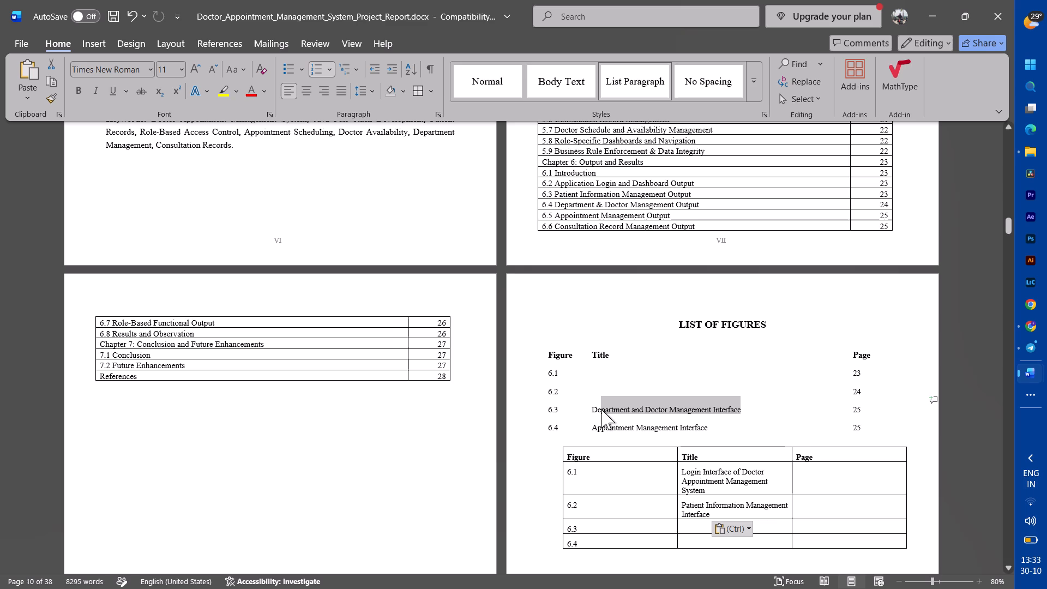
left_click_drag(594, 409, 609, 409)
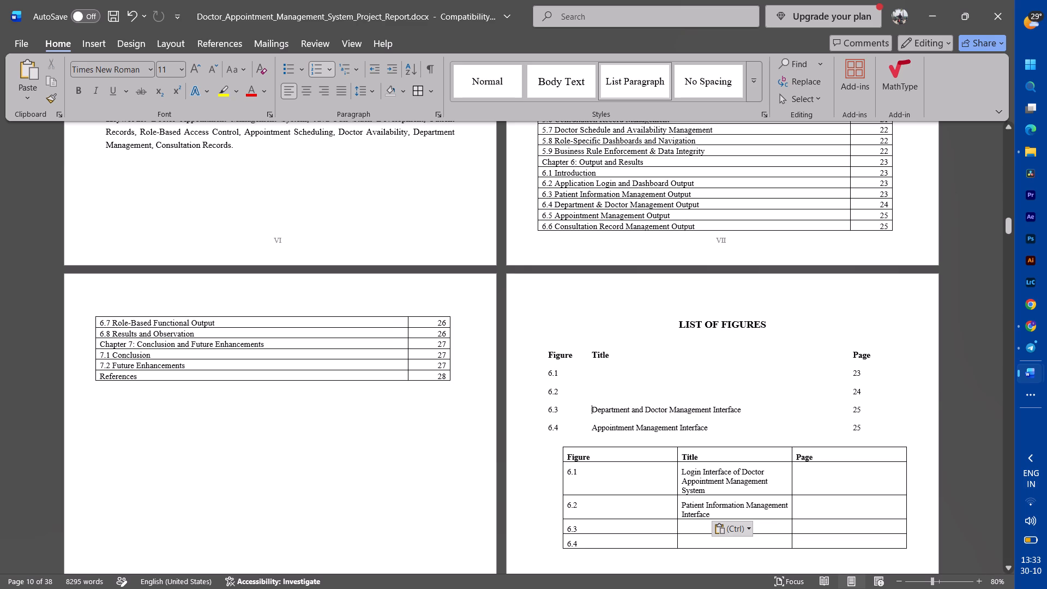
left_click_drag(609, 409, 737, 405)
left_click_drag(728, 407, 729, 494)
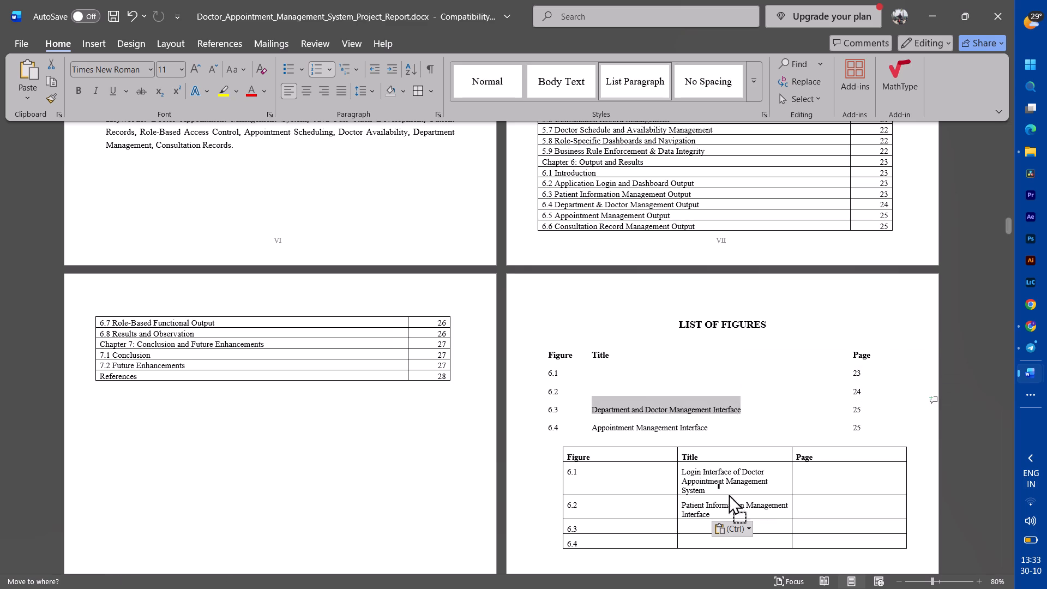
left_click_drag(729, 494, 702, 519)
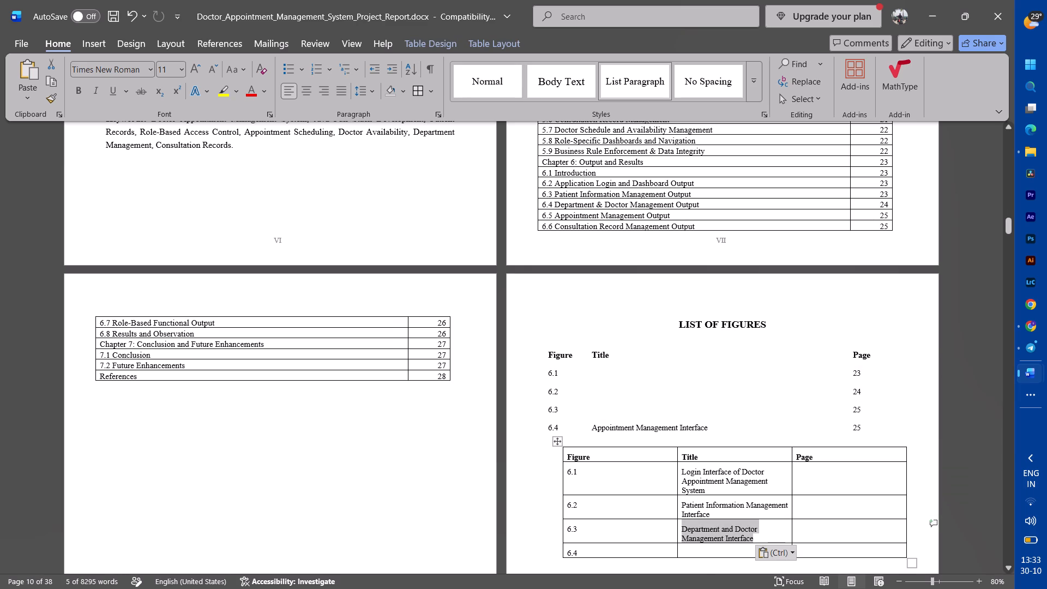
left_click_drag(711, 422, 600, 429)
left_click_drag(600, 429, 692, 550)
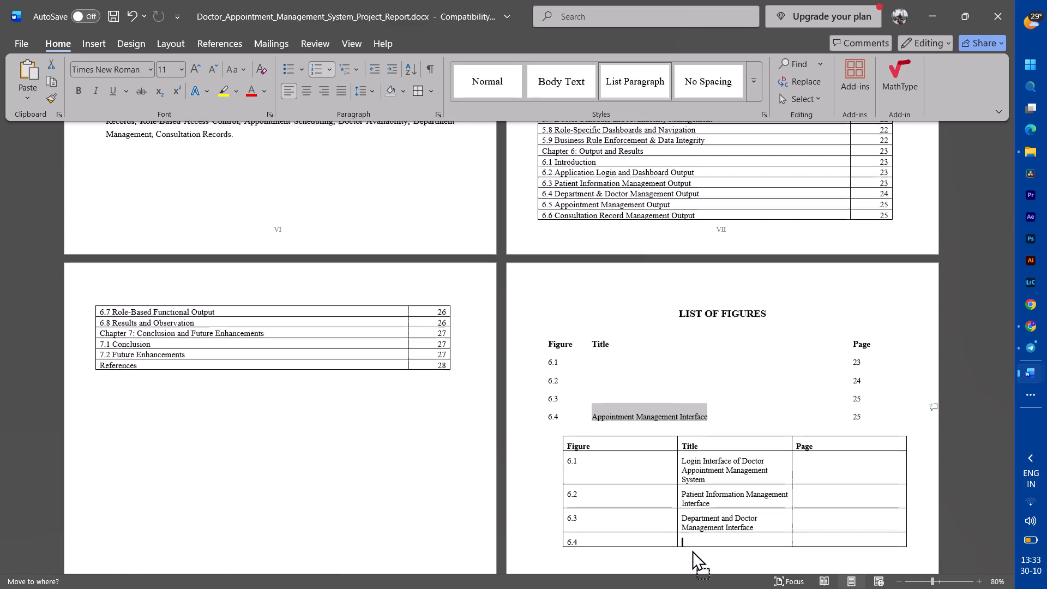
left_click_drag(692, 550, 690, 532)
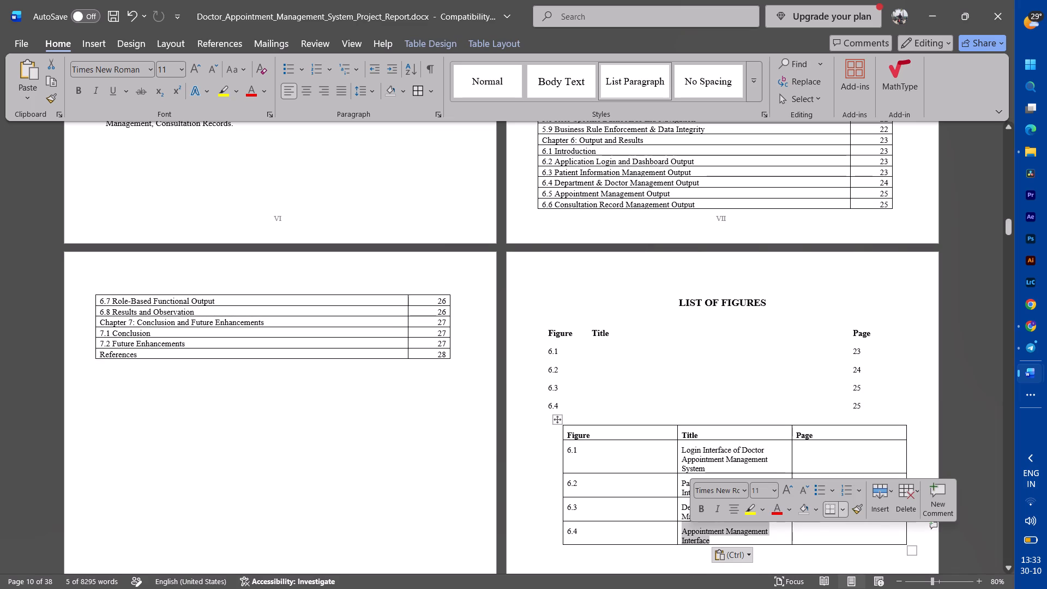
Fill the Page column with 23 for figure 6.1, 24 for 6.2, and 25 for both 6.3 and 6.4.
left_click(838, 446)
type("20")
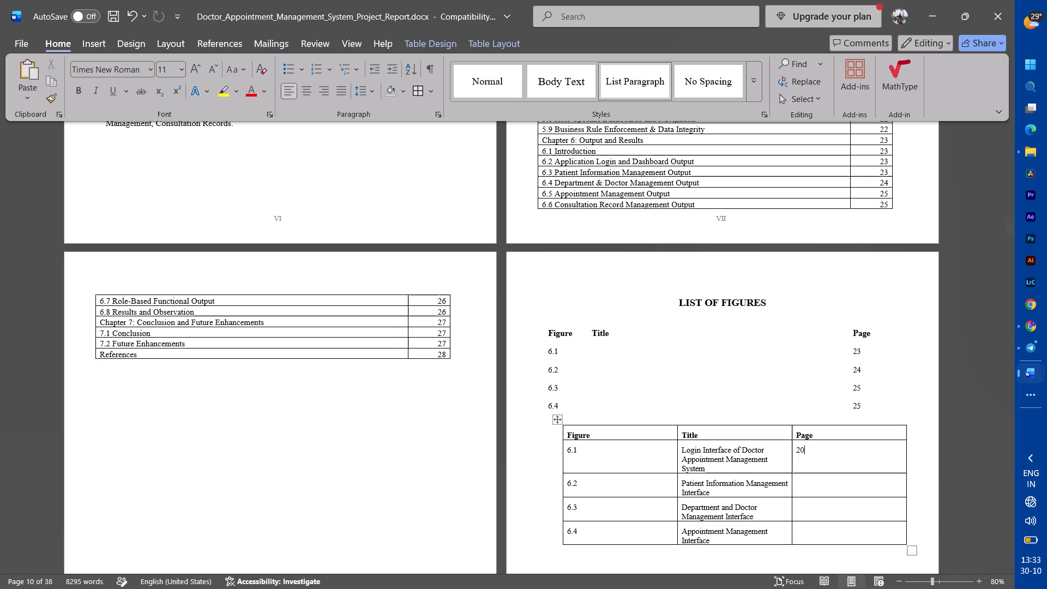
key("BackSpace")
key("3")
key("Down")
type("24")
key("Down")
type("25")
key("Down")
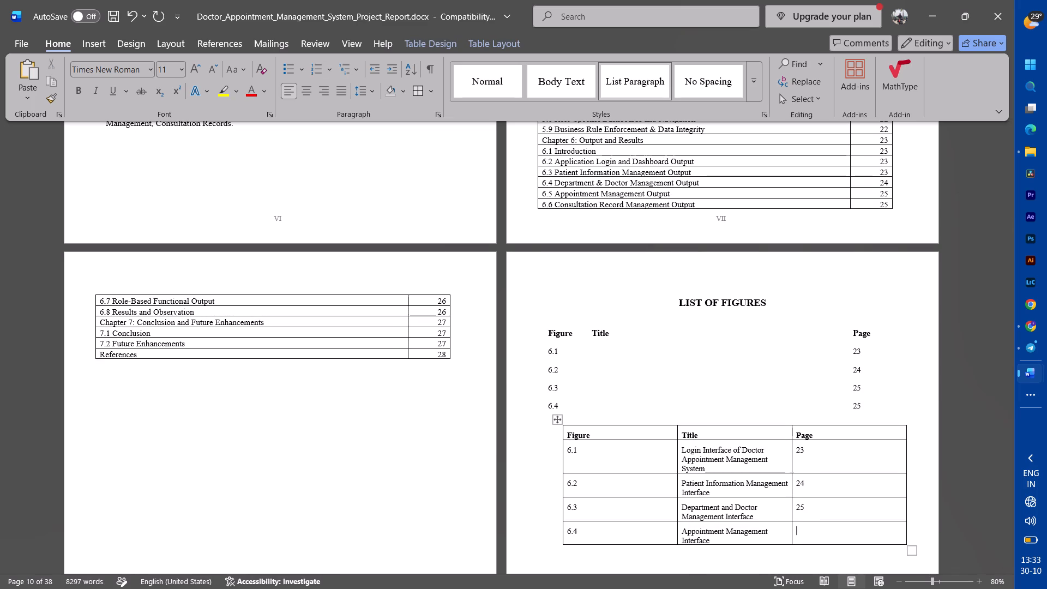
type("25")
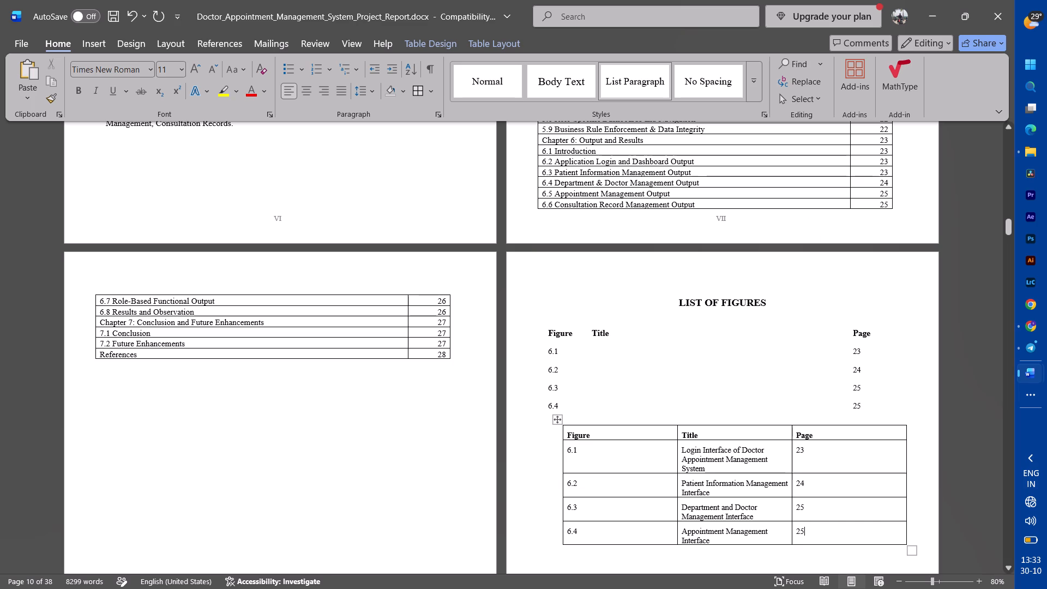
Narrow the figures table's Figure and Page columns, widening the Title column so that every title fits on one line.
left_click_drag(677, 433, 597, 428)
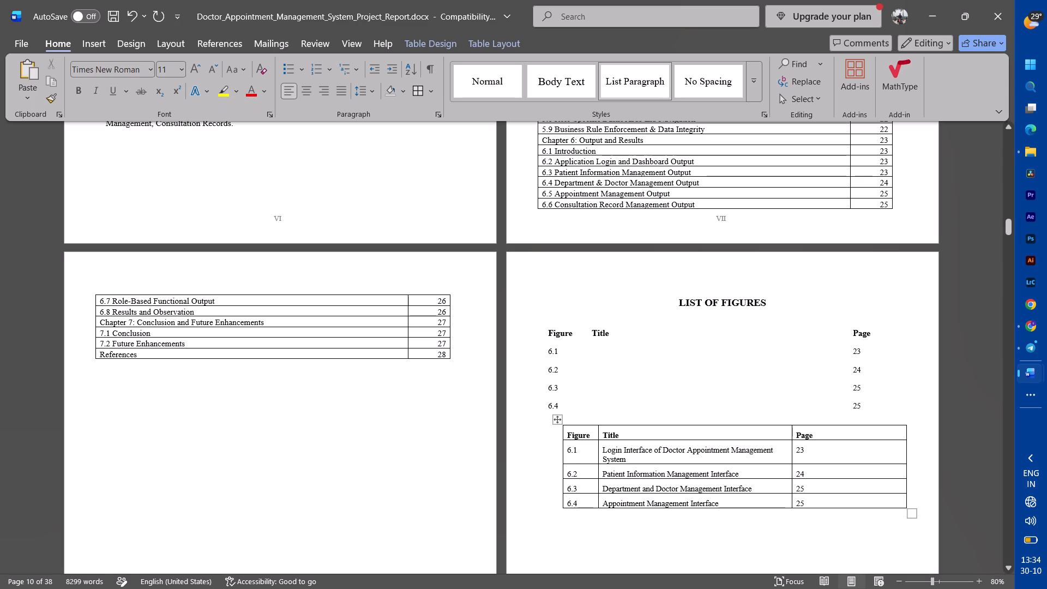
left_click_drag(792, 431, 864, 428)
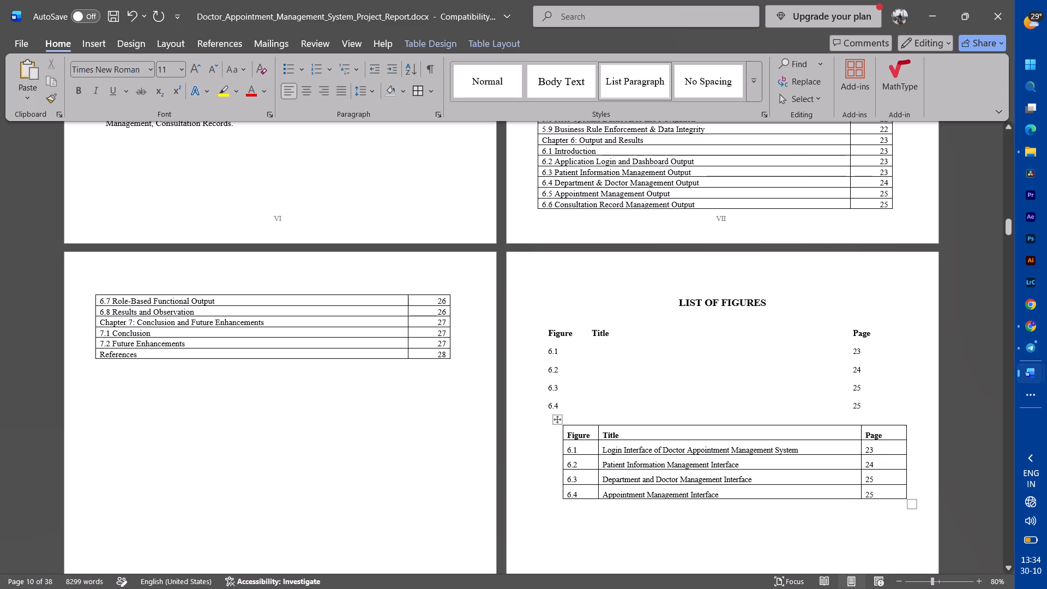
Right-align the page numbers of figures 6.1 to 6.4 in the bordered List of Figures table.
left_click(874, 448)
key("shift+Down")
key("shift+Down")
key("shift+Down")
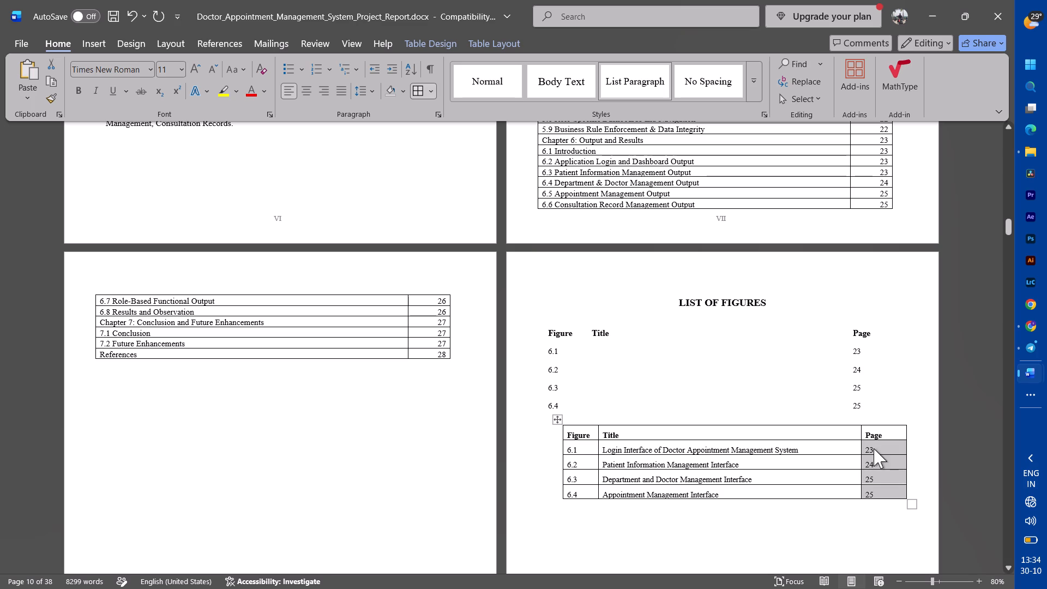
left_click(321, 91)
Delete the old borderless figure list above the bordered table, leaving the table directly under the LIST OF FIGURES heading.
left_click_drag(520, 316, 779, 414)
key("Delete")
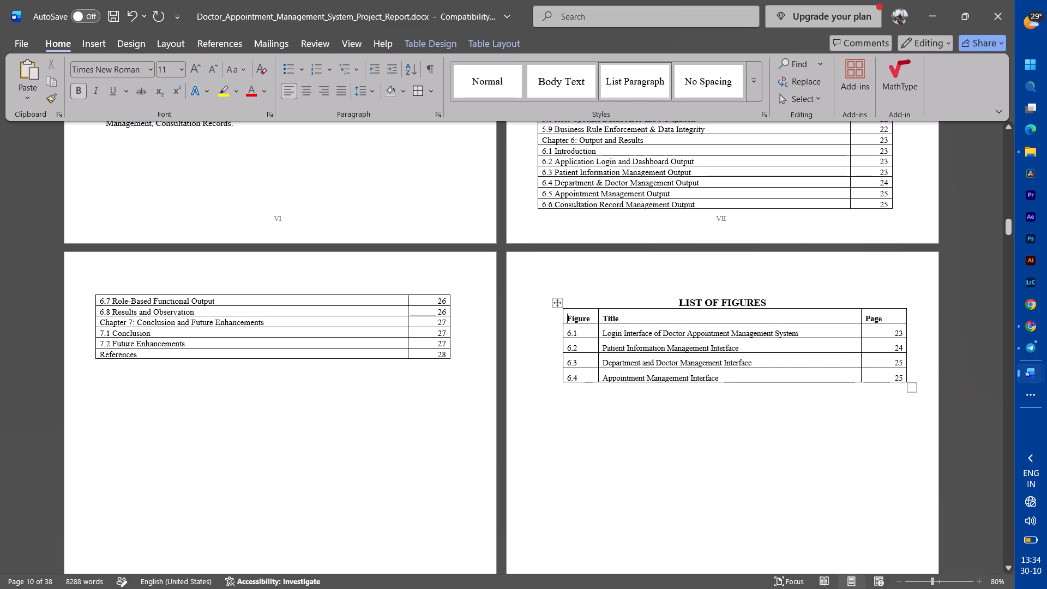
left_click(779, 414)
Set the height of all rows in the Contents table to 0.8 cm.
scroll(779, 414, "up", 2)
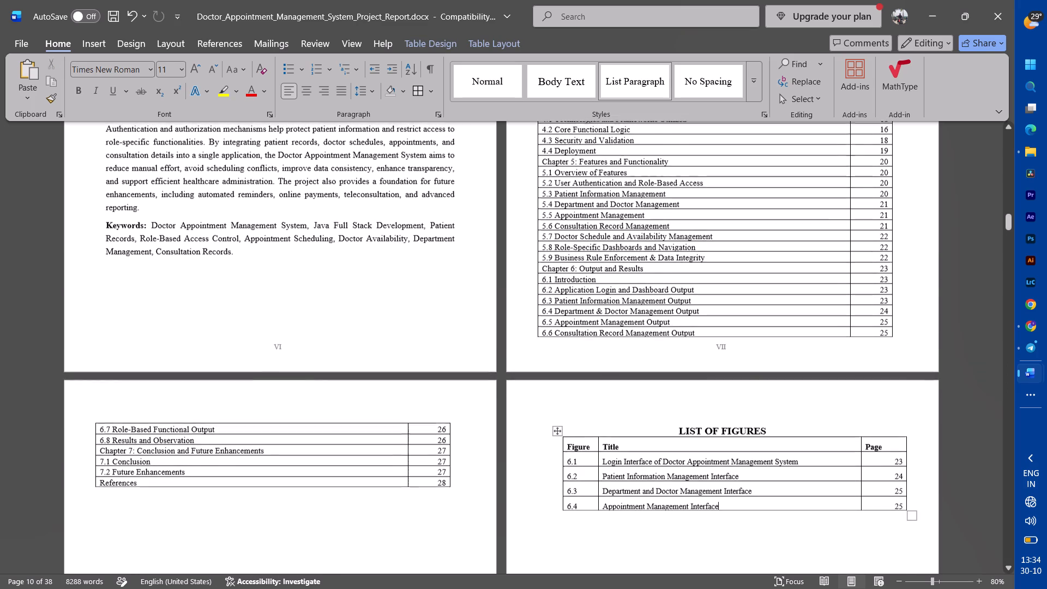
scroll(779, 414, "up", 3)
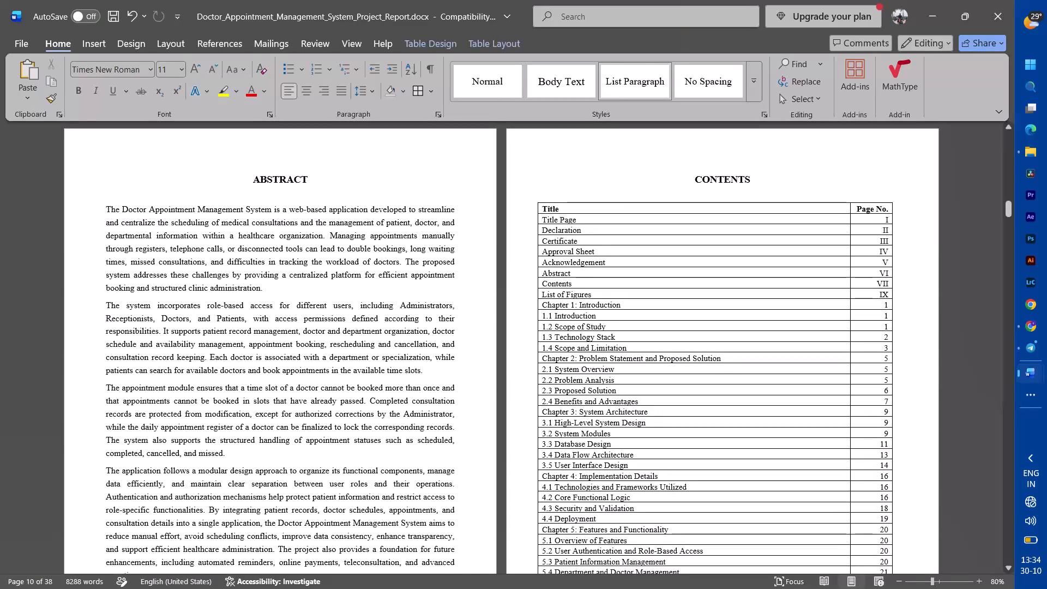
left_click(534, 209)
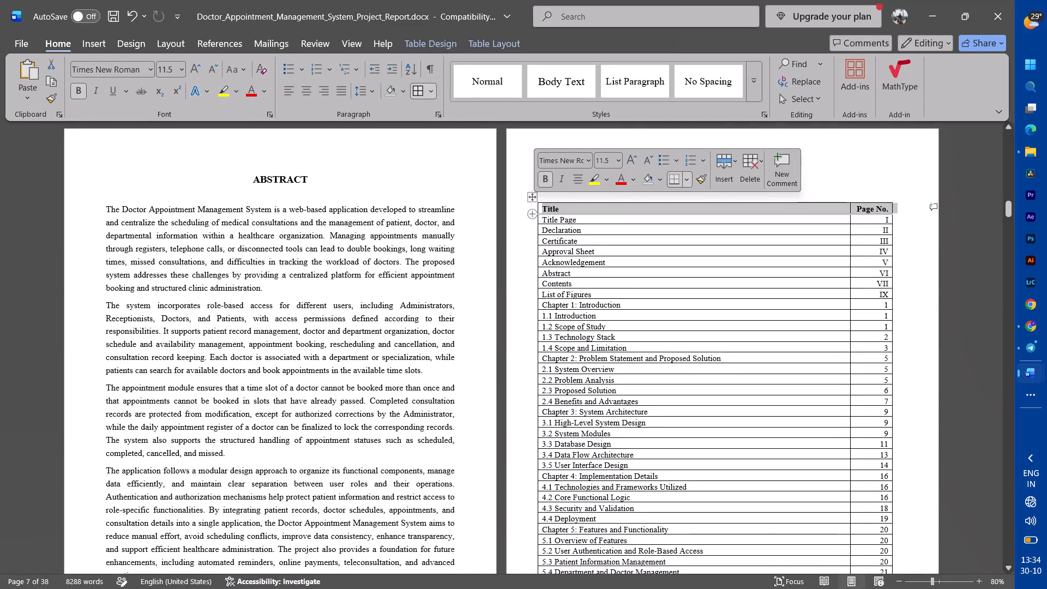
left_click(533, 197)
left_click(437, 37)
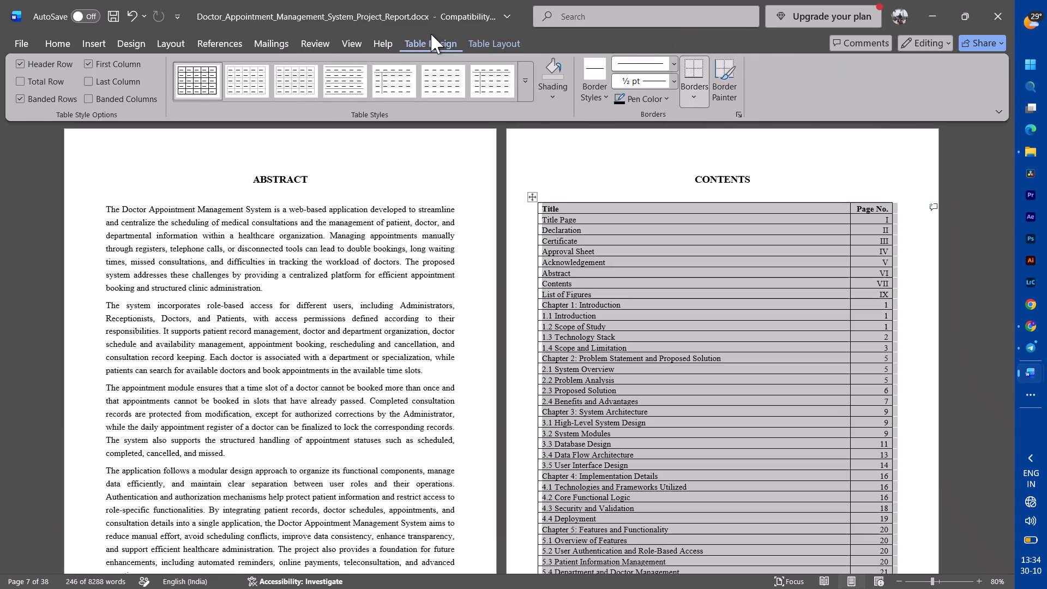
left_click(488, 41)
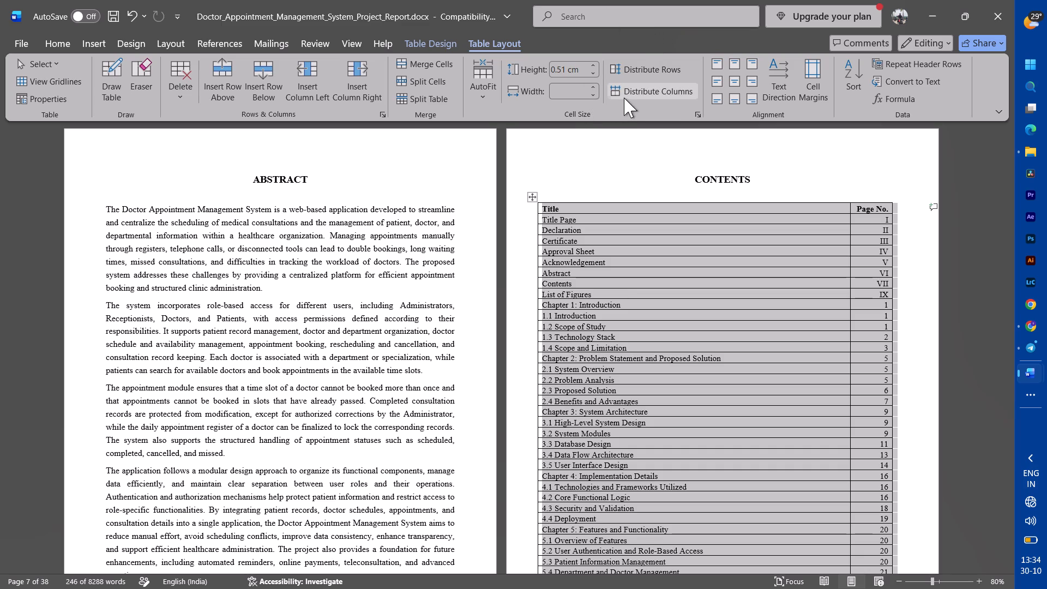
triple_click(593, 65)
left_click(593, 65)
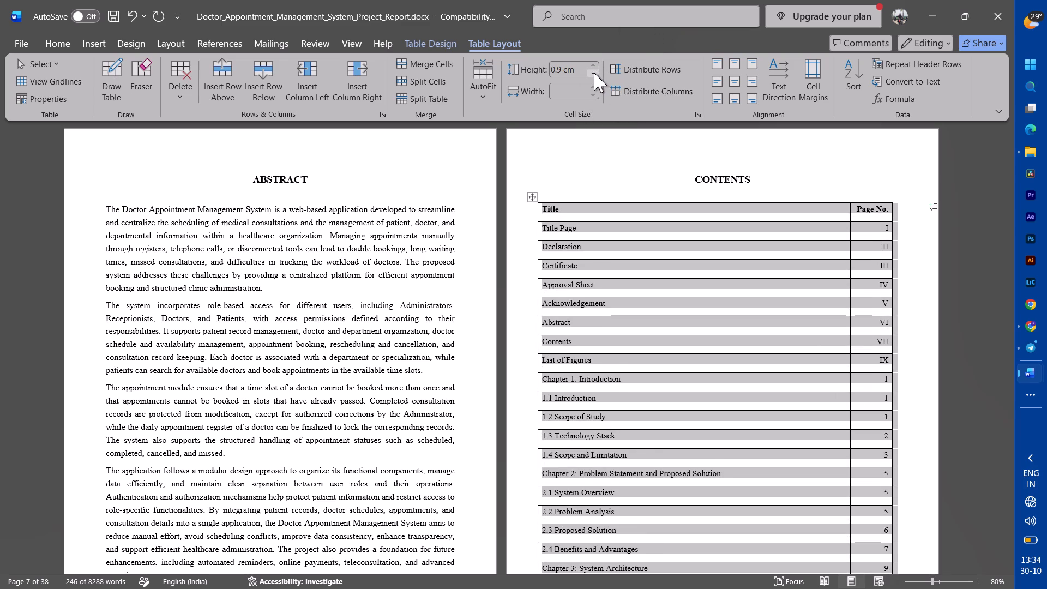
left_click(594, 73)
left_click(615, 159)
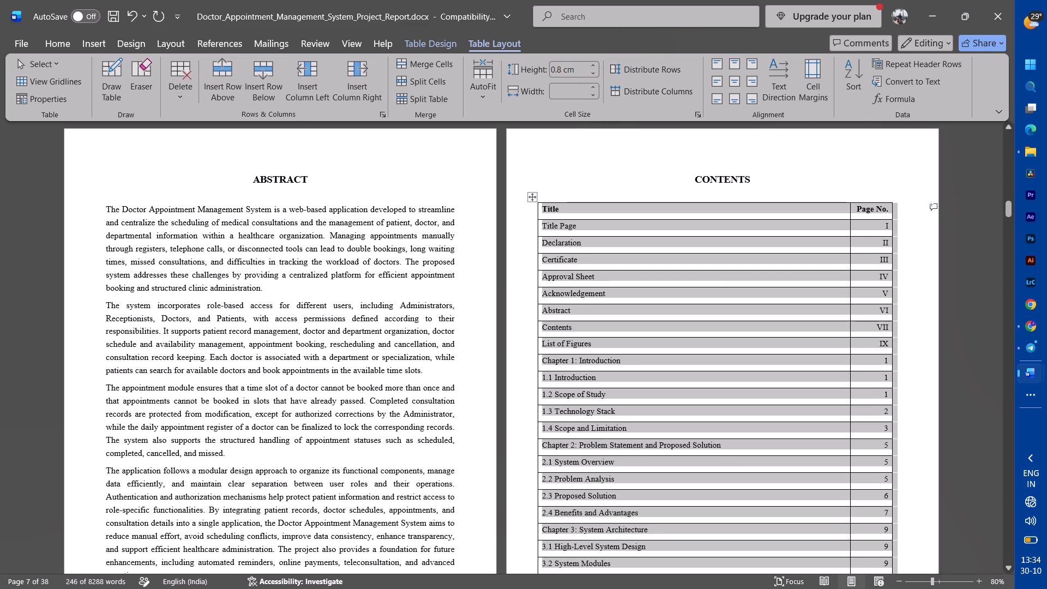
Review the Contents table, the List of Figures and the report's chapters through to the conclusion and references.
scroll(615, 159, "down", 4)
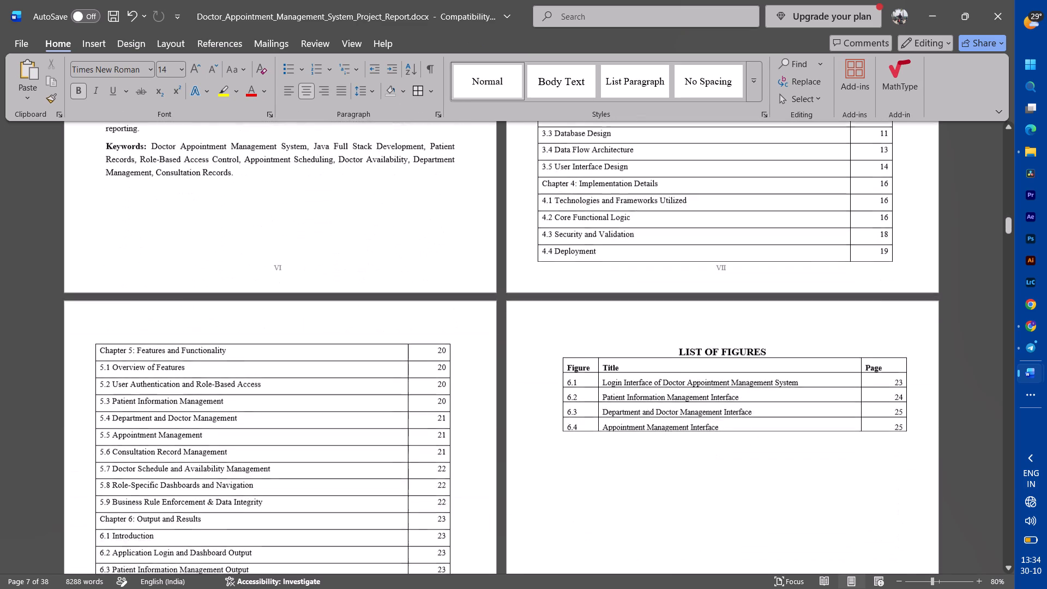
scroll(615, 159, "down", 3)
scroll(615, 159, "up", 4)
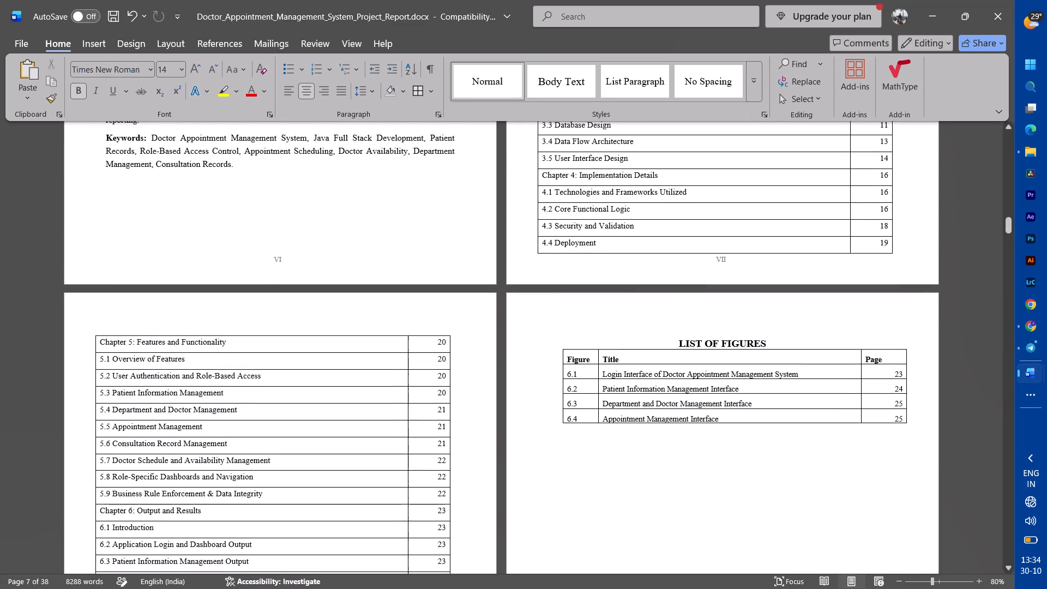
left_click(569, 363)
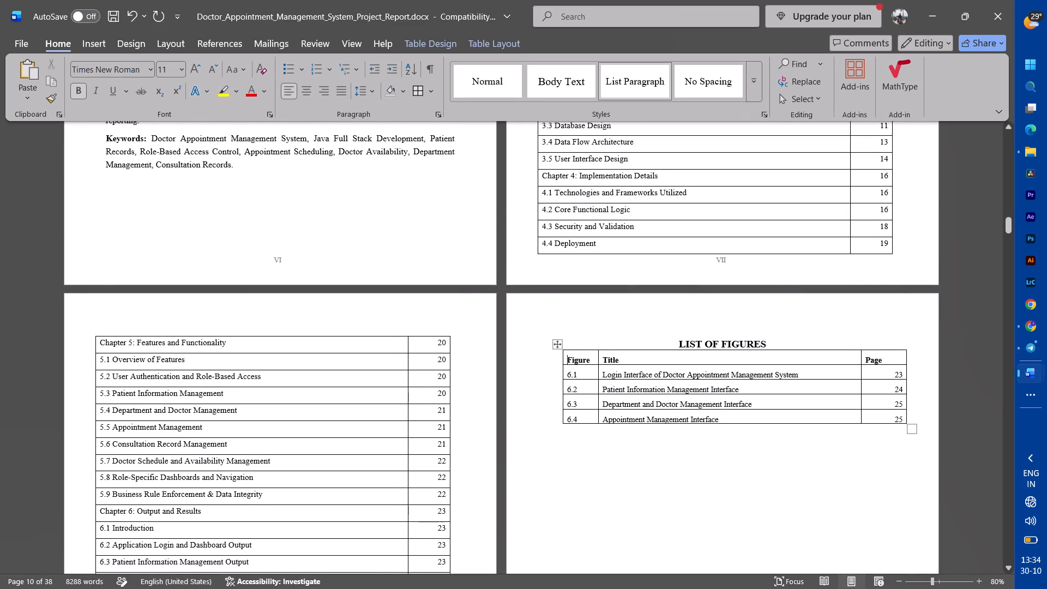
scroll(575, 370, "up", 2)
scroll(575, 370, "down", 20)
scroll(575, 370, "down", 6)
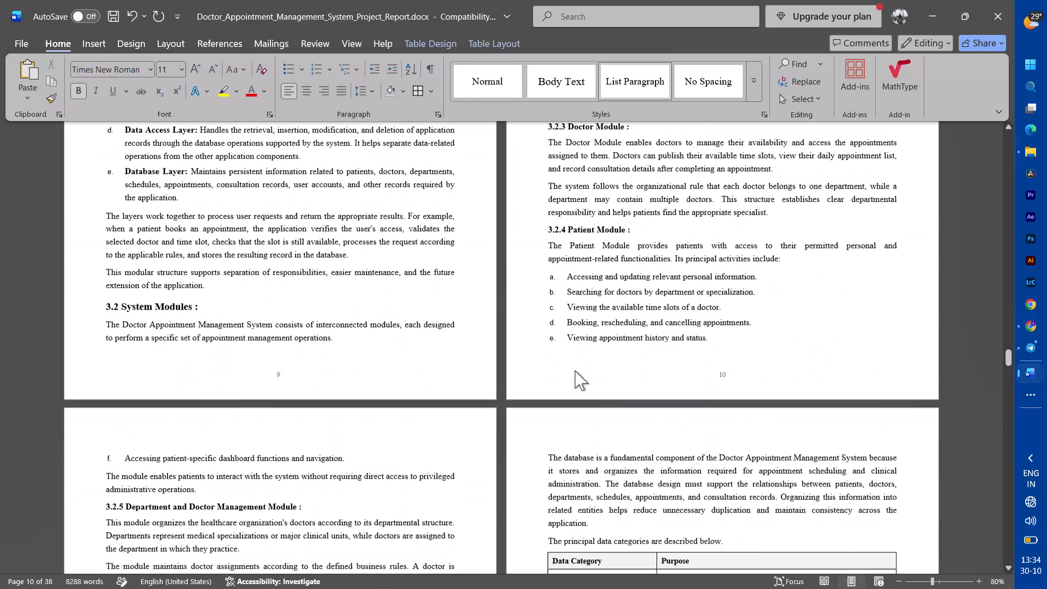
scroll(575, 370, "down", 9)
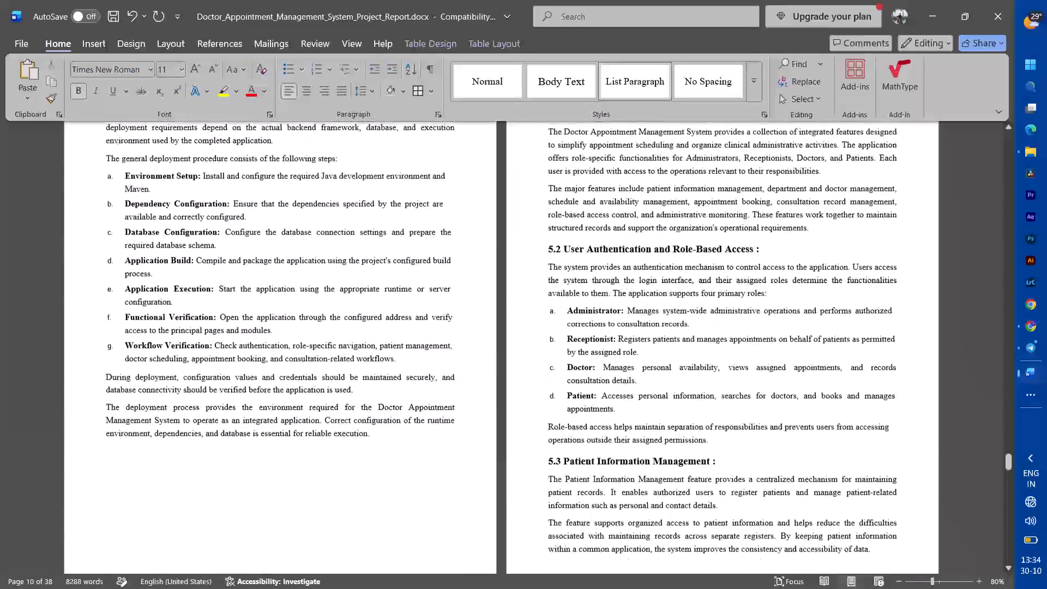
scroll(575, 370, "down", 11)
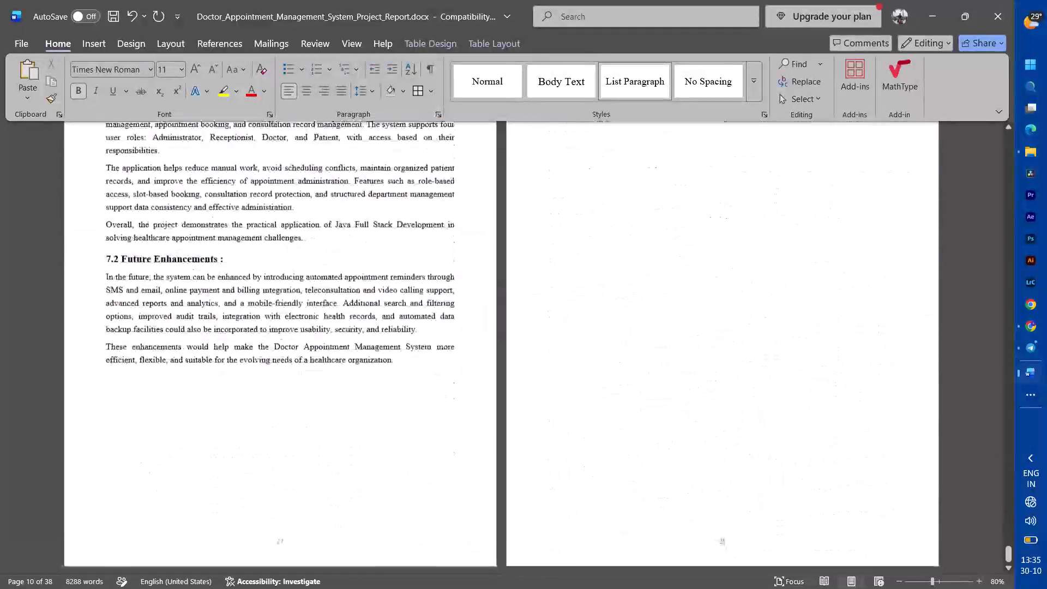
scroll(575, 370, "up", 9)
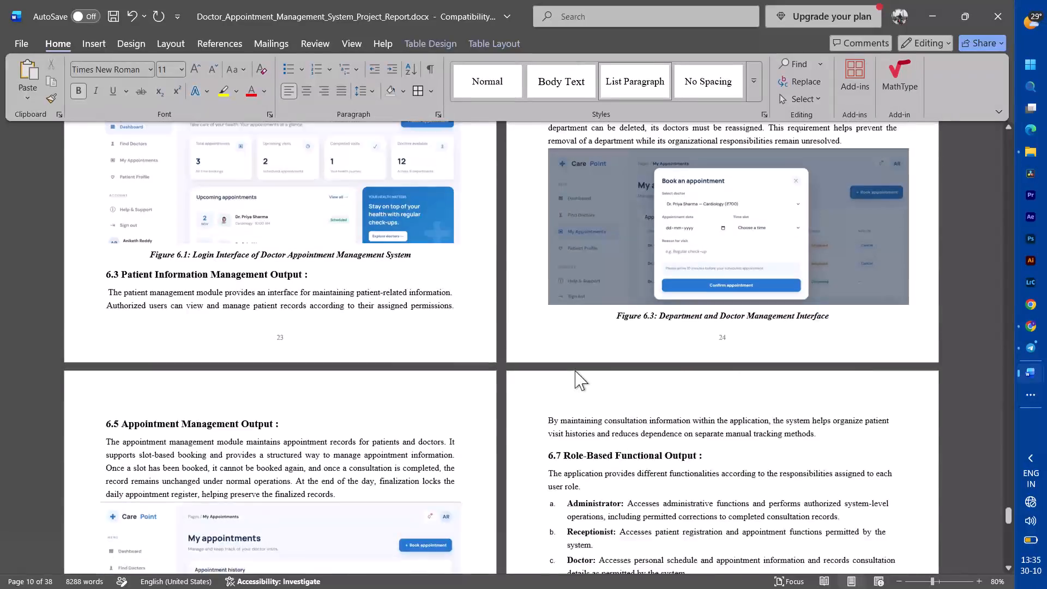
scroll(575, 370, "up", 5)
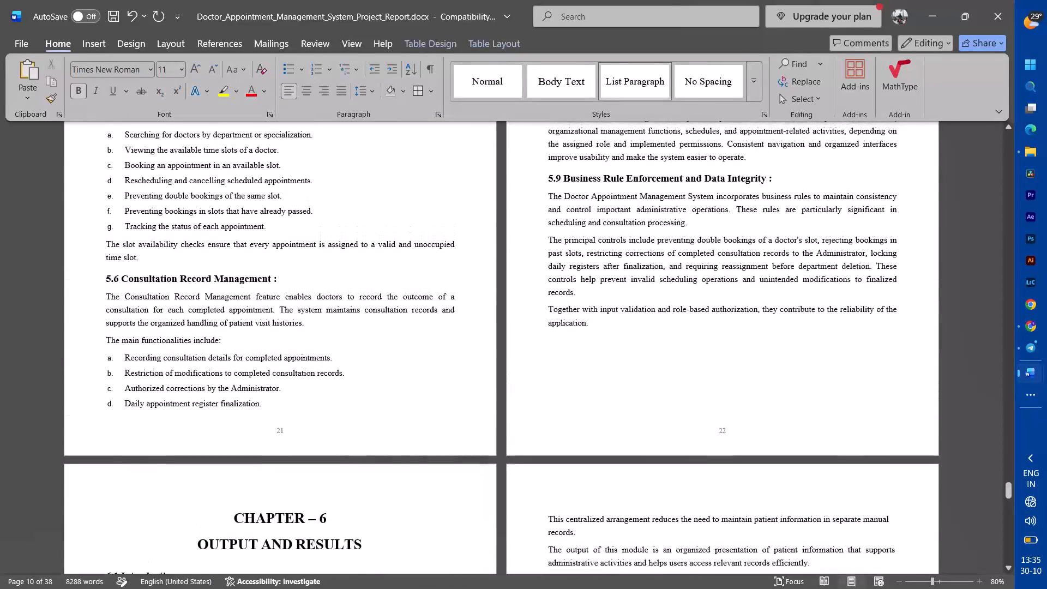
scroll(575, 370, "up", 5)
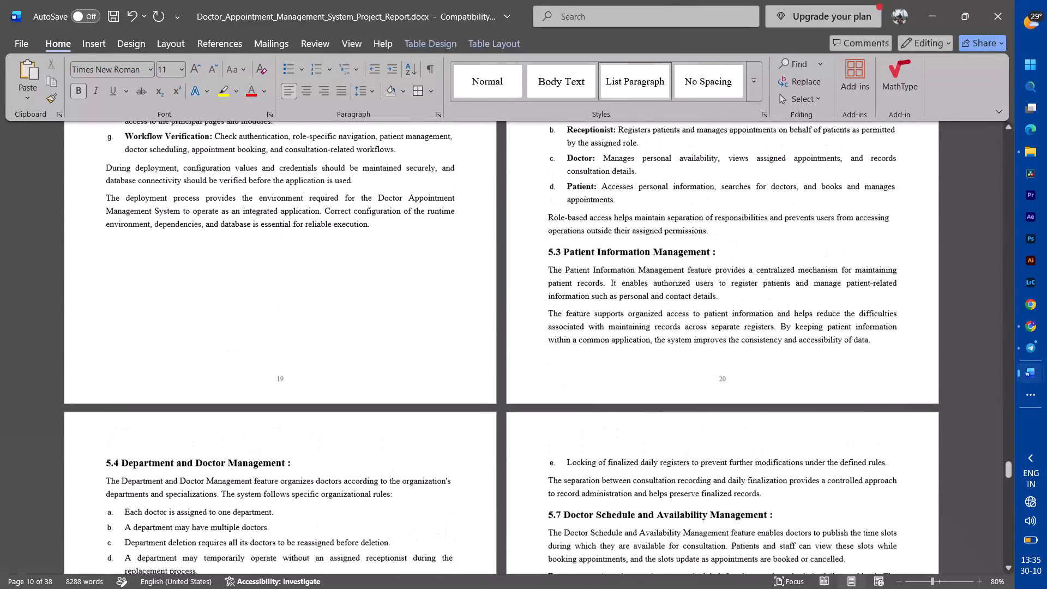
scroll(575, 370, "up", 2)
scroll(575, 370, "right", 1)
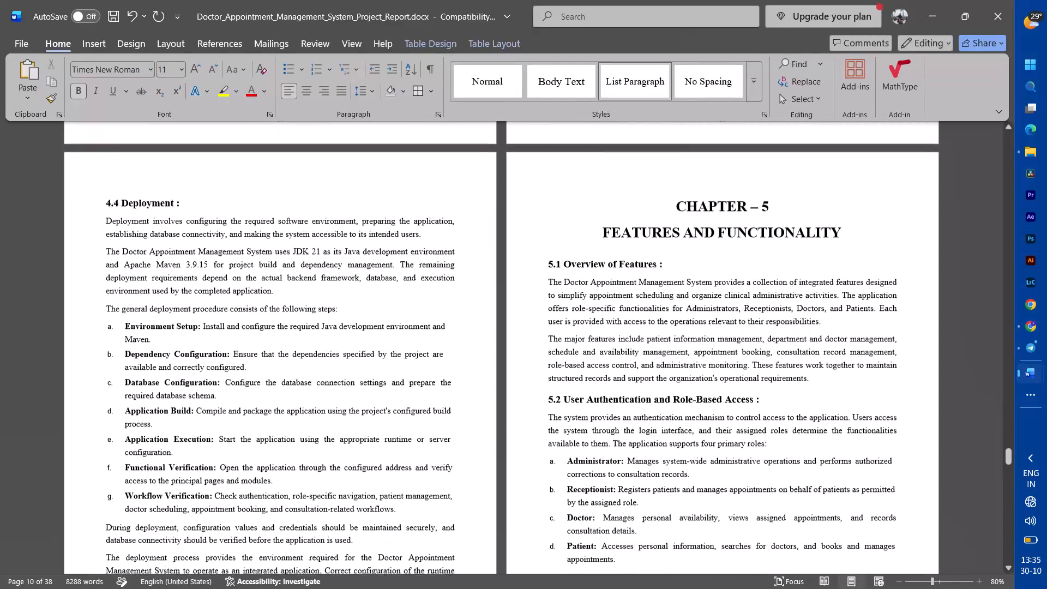
scroll(575, 370, "right", 1)
scroll(575, 370, "down", 2)
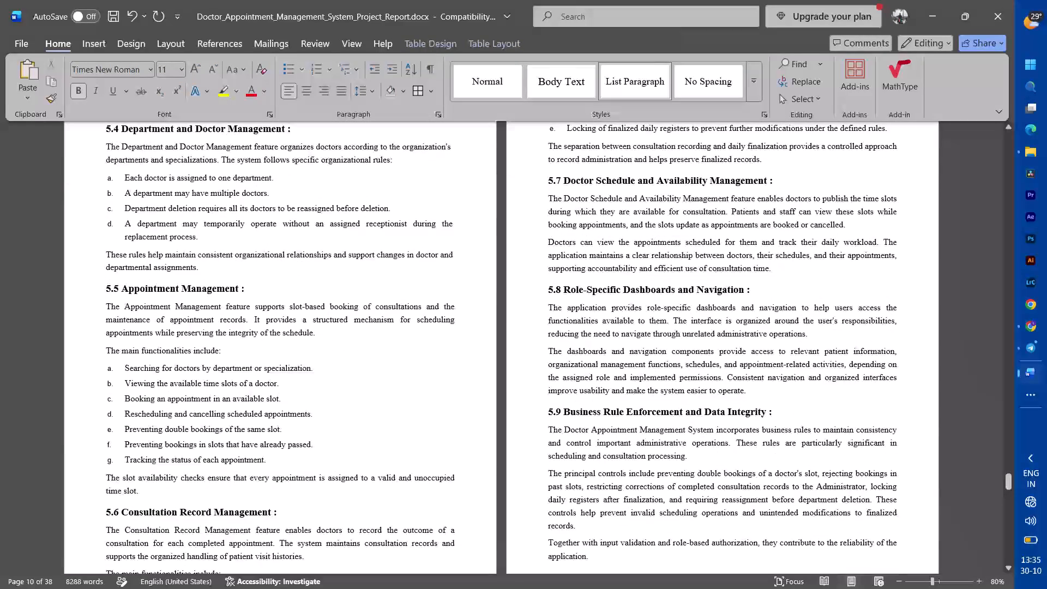
scroll(575, 370, "down", 1)
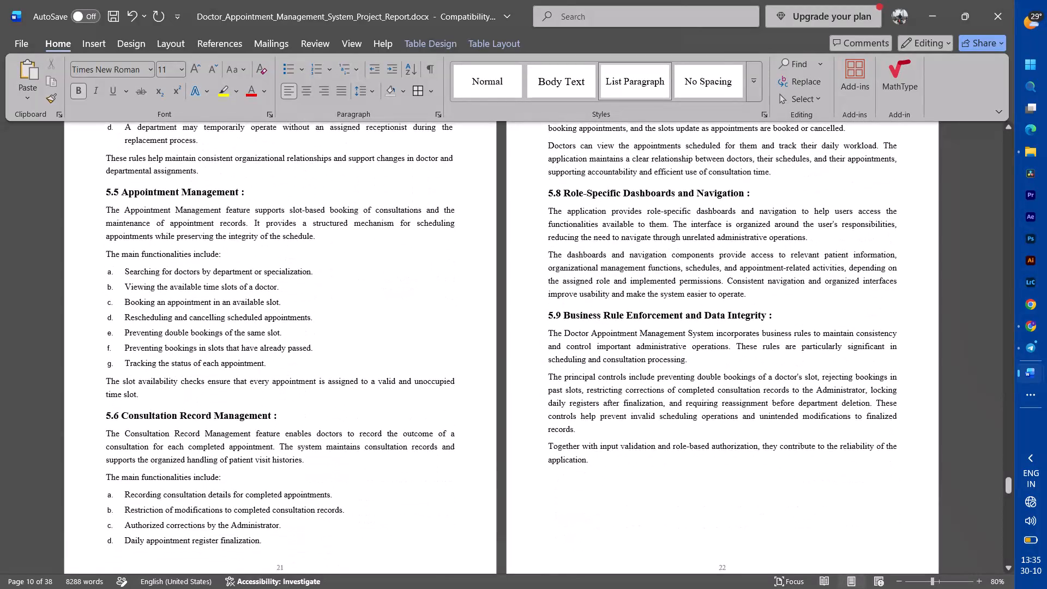
Switch to the HireSense project report and examine how its Chapter 7, Appendix A source code and references are arranged.
key("alt+Tab")
key("alt+Tab")
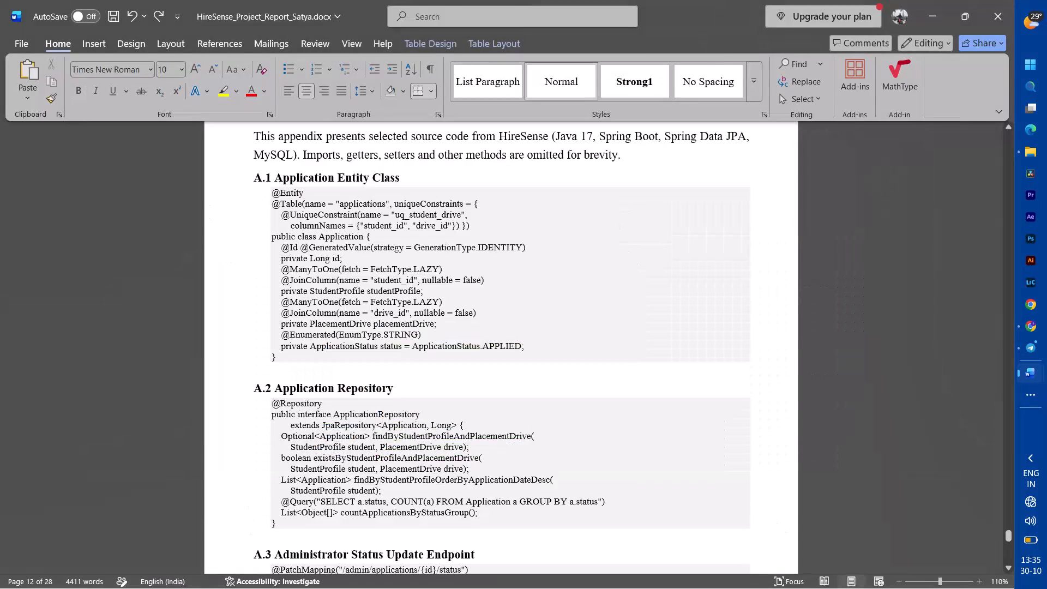
scroll(777, 520, "up", 1)
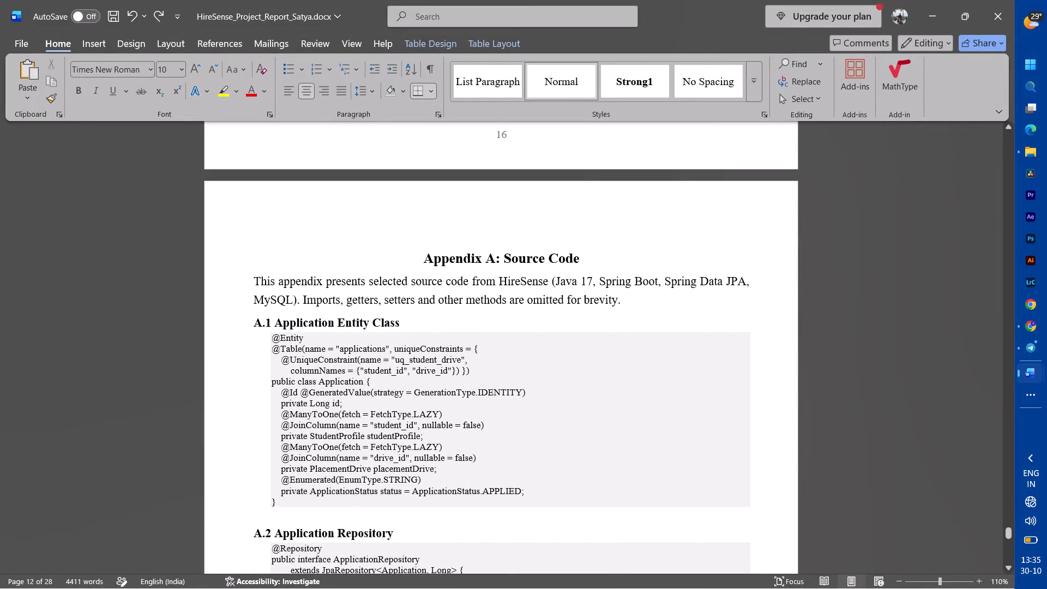
scroll(800, 418, "up", 6)
scroll(800, 418, "down", 1)
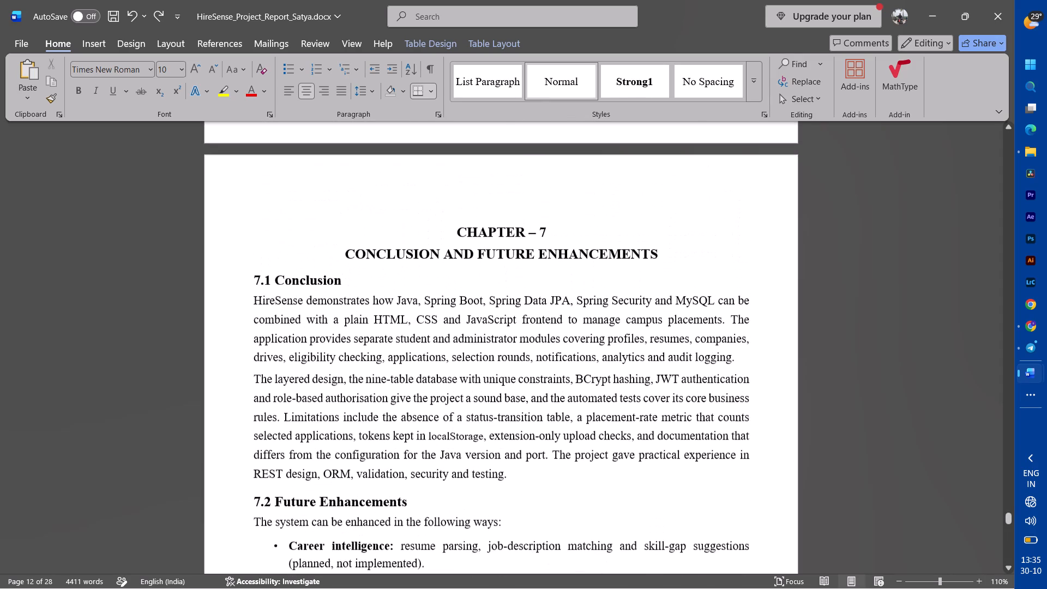
scroll(800, 418, "down", 4)
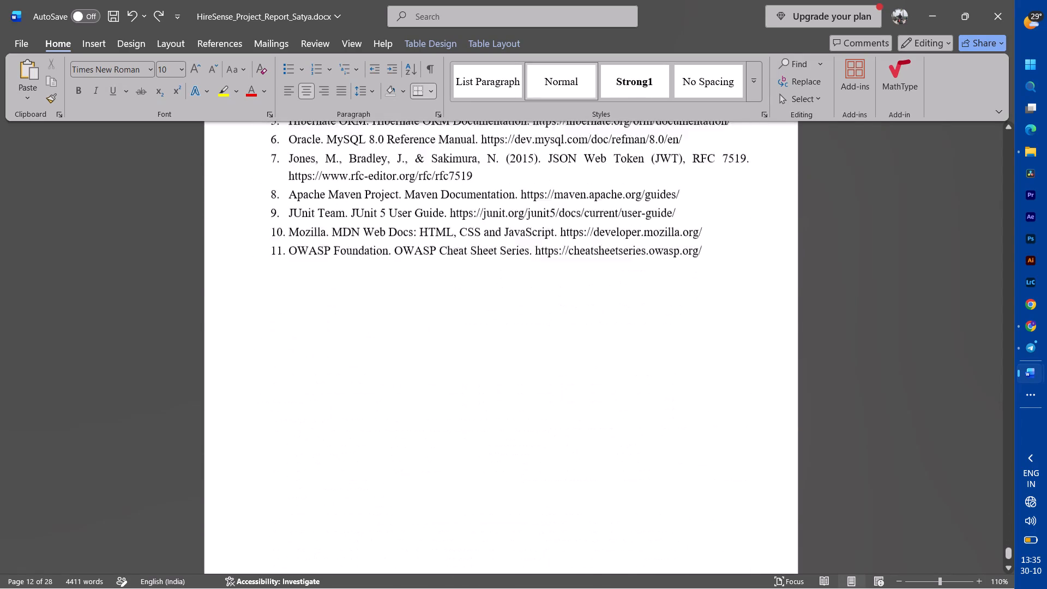
scroll(800, 418, "up", 7)
Return to the Doctor Appointment report and insert a blank page with page breaks after section 7.2 Future Enhancements, before References.
key("alt+Tab")
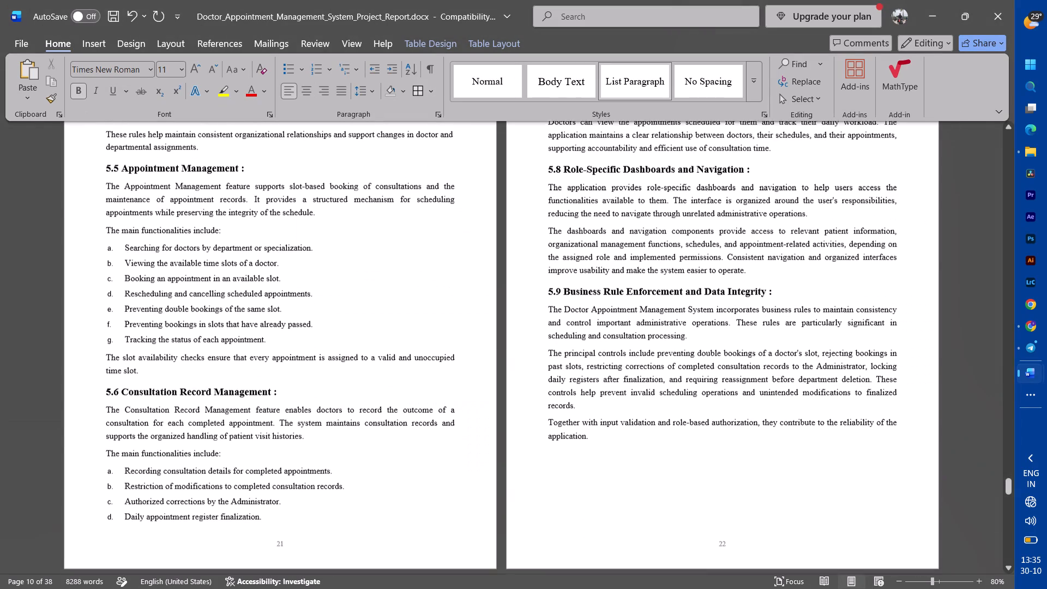
scroll(800, 418, "up", 4)
scroll(800, 418, "down", 1)
scroll(800, 418, "up", 4)
scroll(800, 418, "down", 4)
scroll(800, 418, "up", 1)
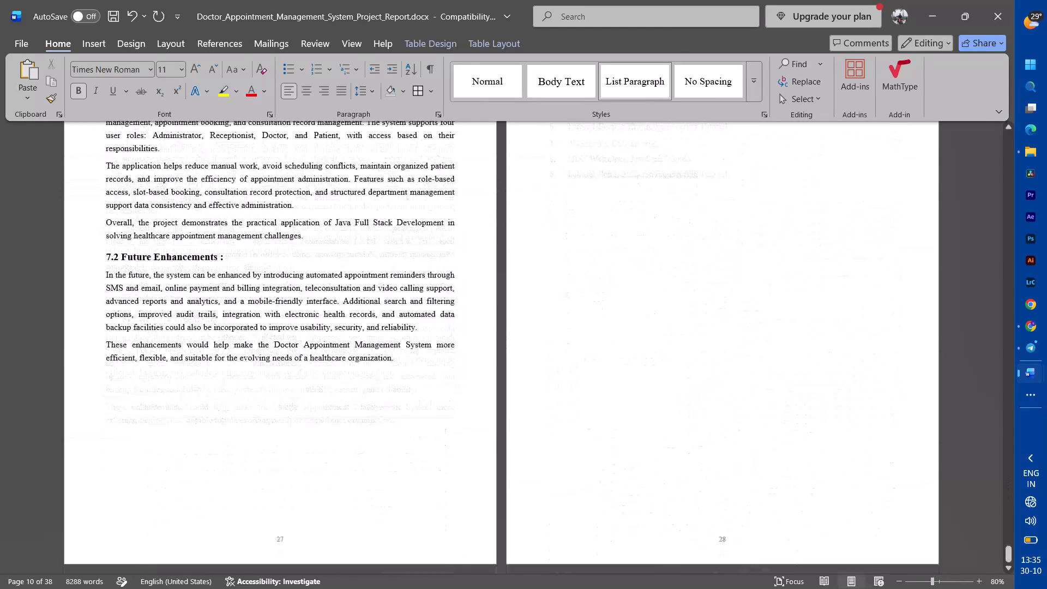
scroll(800, 418, "up", 3)
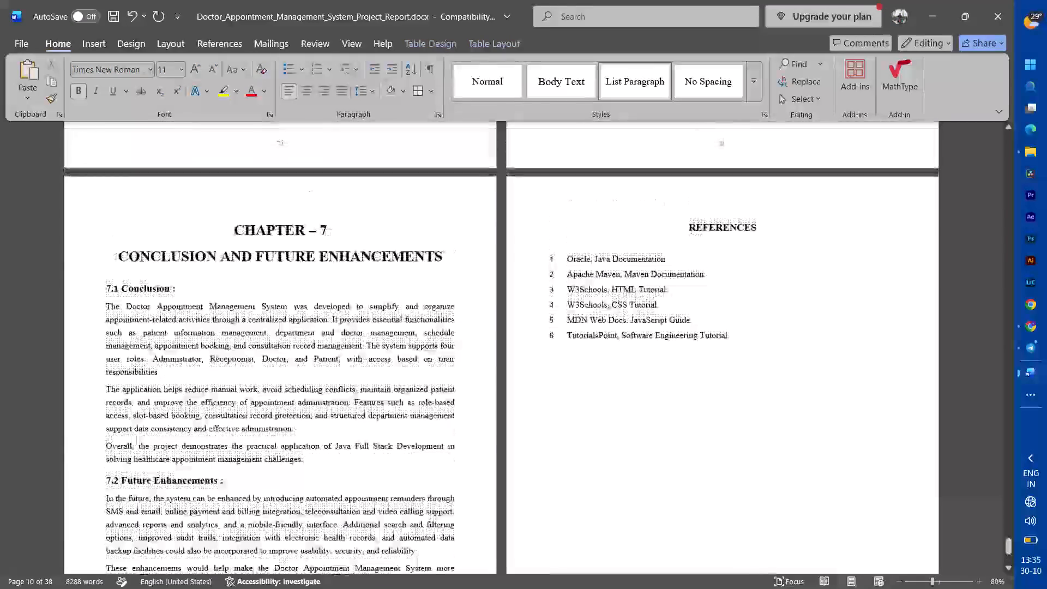
scroll(447, 497, "down", 2)
left_click(432, 459)
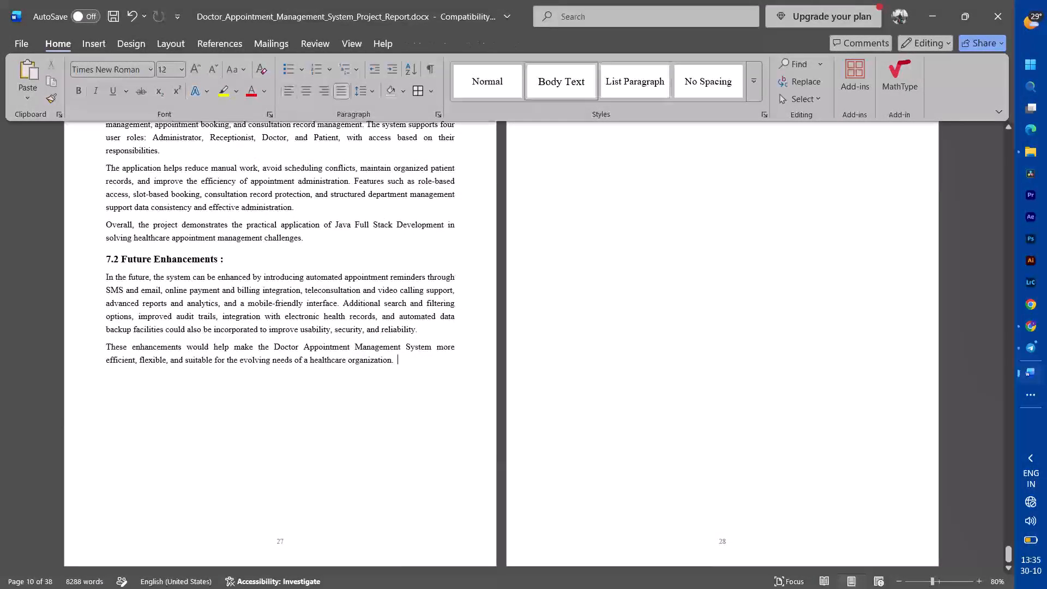
key("Return")
key("ctrl+Return")
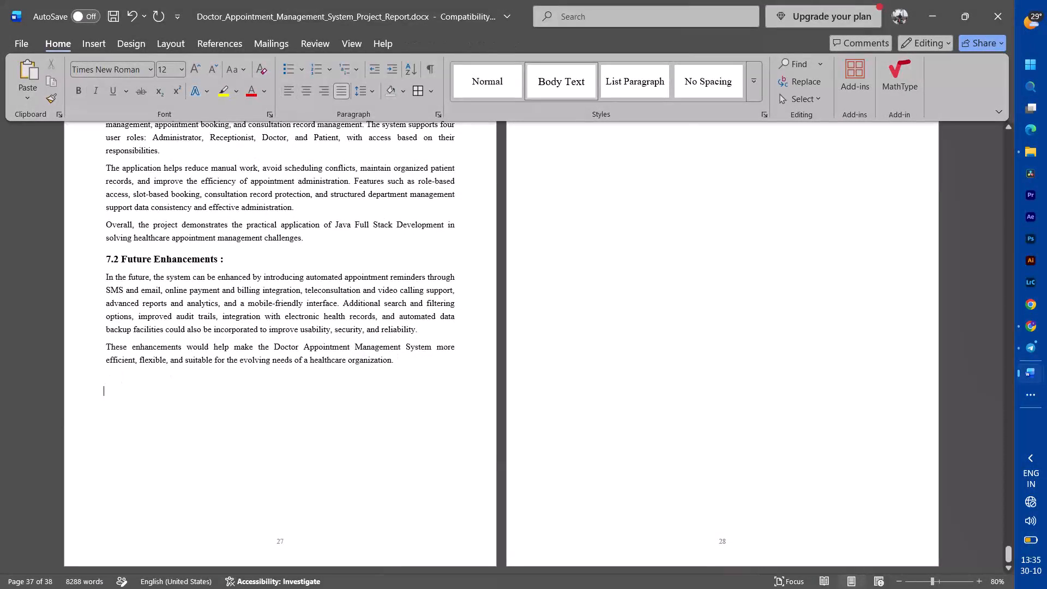
scroll(800, 373, "up", 1)
scroll(561, 450, "down", 1)
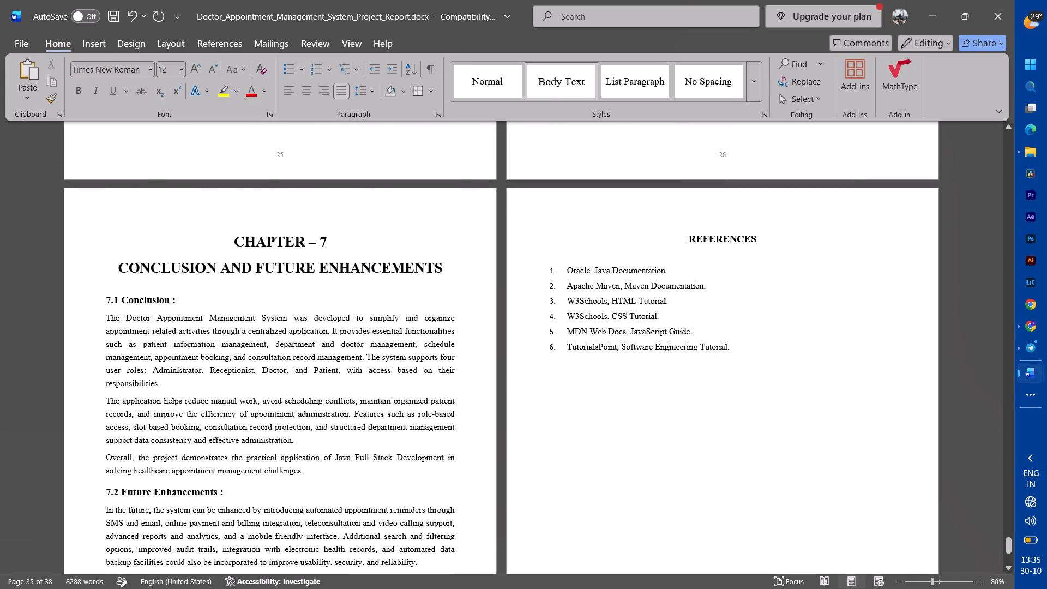
scroll(561, 450, "down", 6)
key("ctrl+Return")
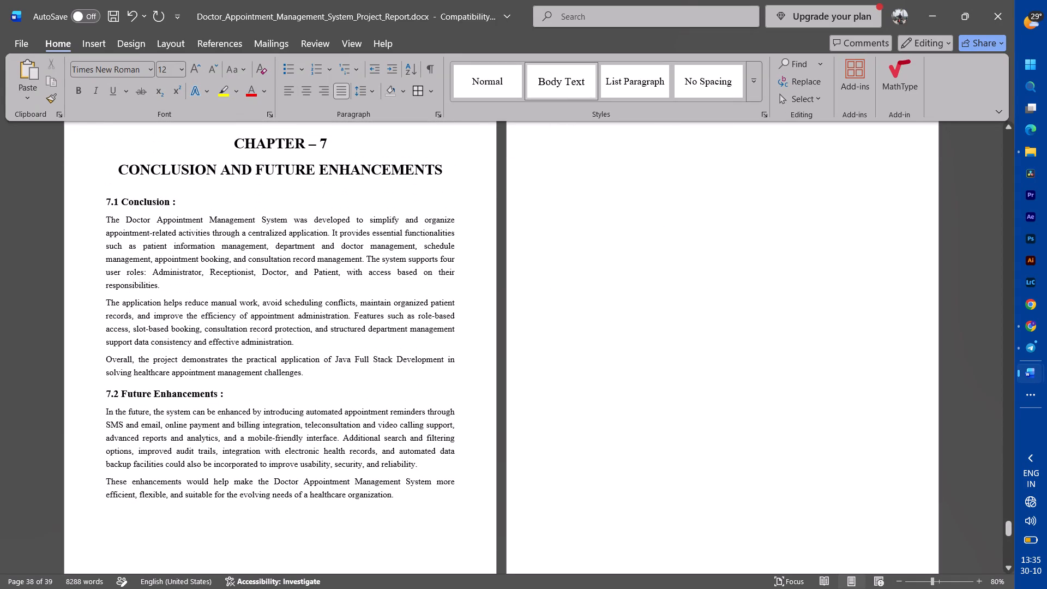
Copy the full Appendix A: Source Code section from the HireSense report onto the blank page in the Doctor Appointment report.
key("alt+Tab")
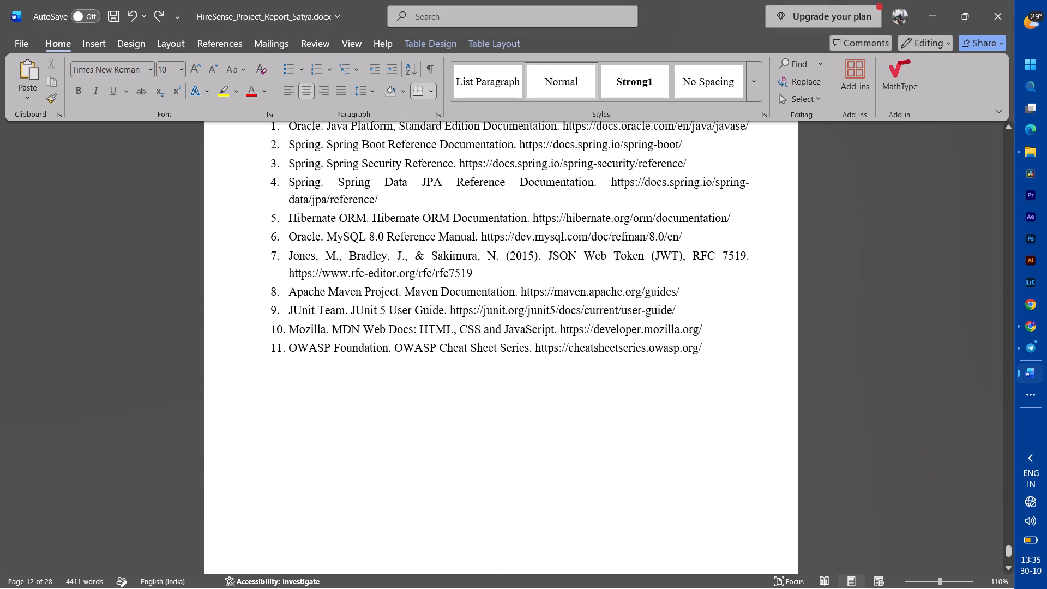
scroll(436, 260, "up", 7)
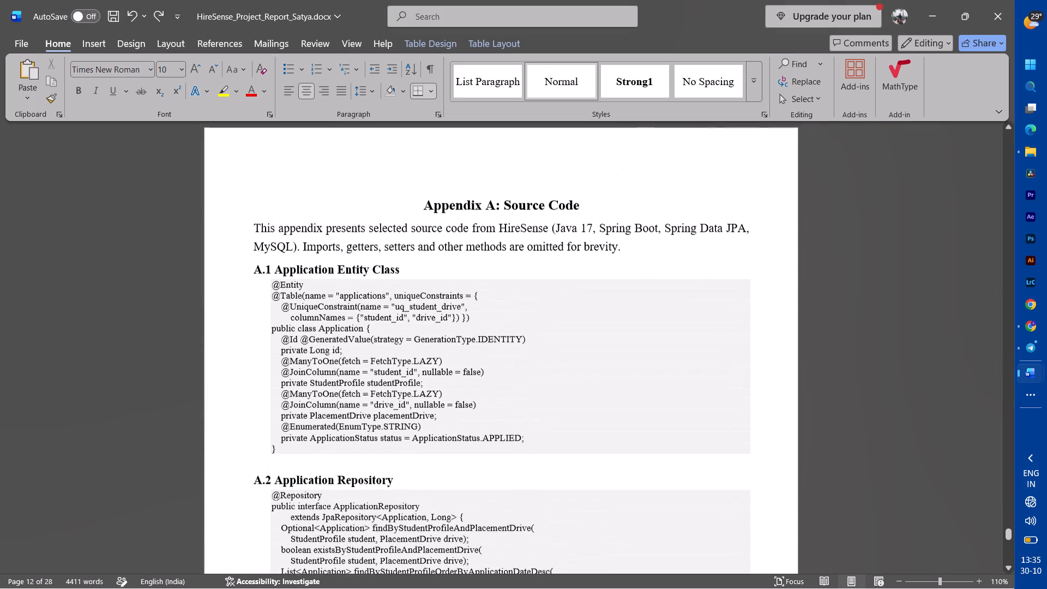
left_click_drag(423, 199, 675, 476)
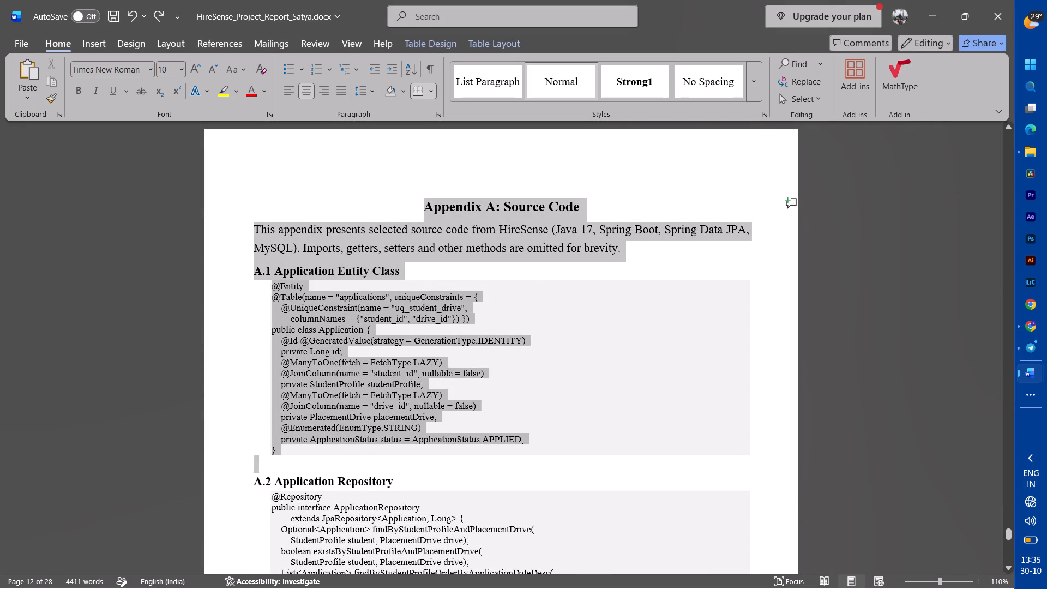
left_click_drag(675, 476, 639, 500)
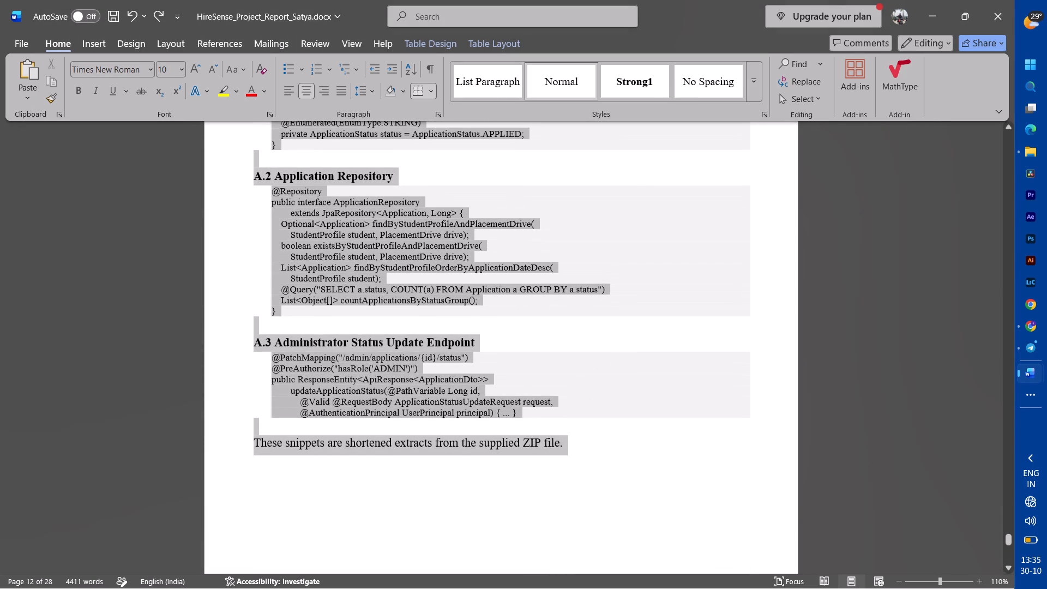
left_click_drag(639, 500, 626, 492)
key("ctrl+c")
key("Tab")
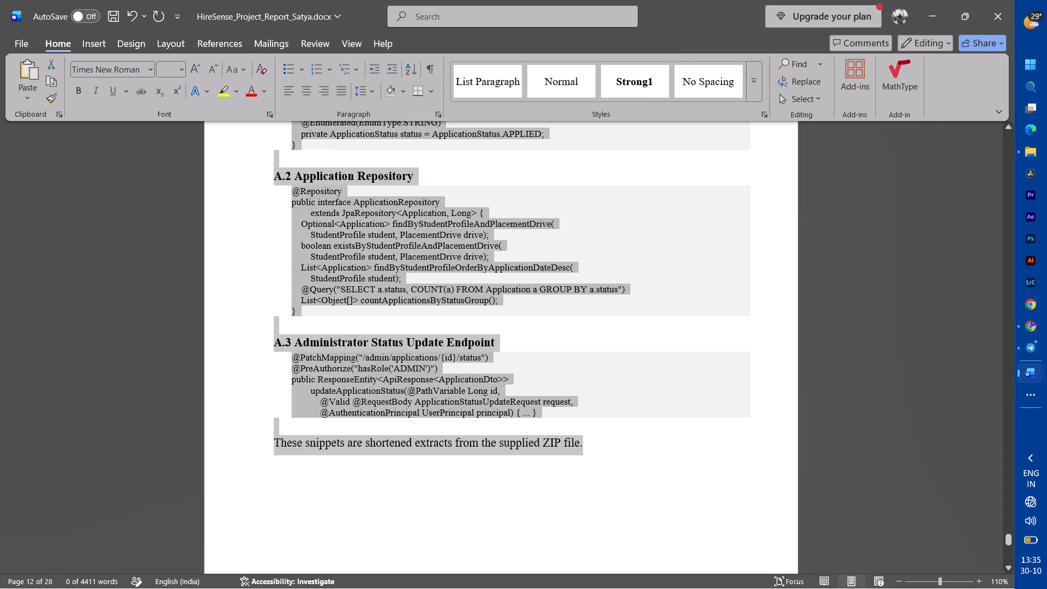
key("alt+Tab")
key("ctrl+v")
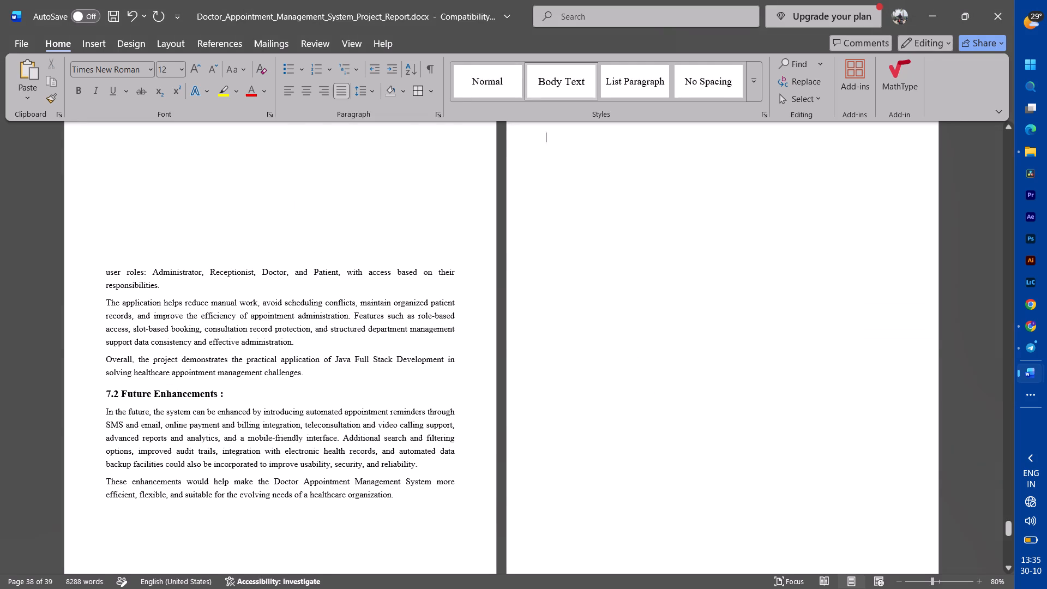
Switch to the HireSense report, undo the accidental indentation of Appendix A, and return to the Doctor Appointment report.
key("alt+Tab")
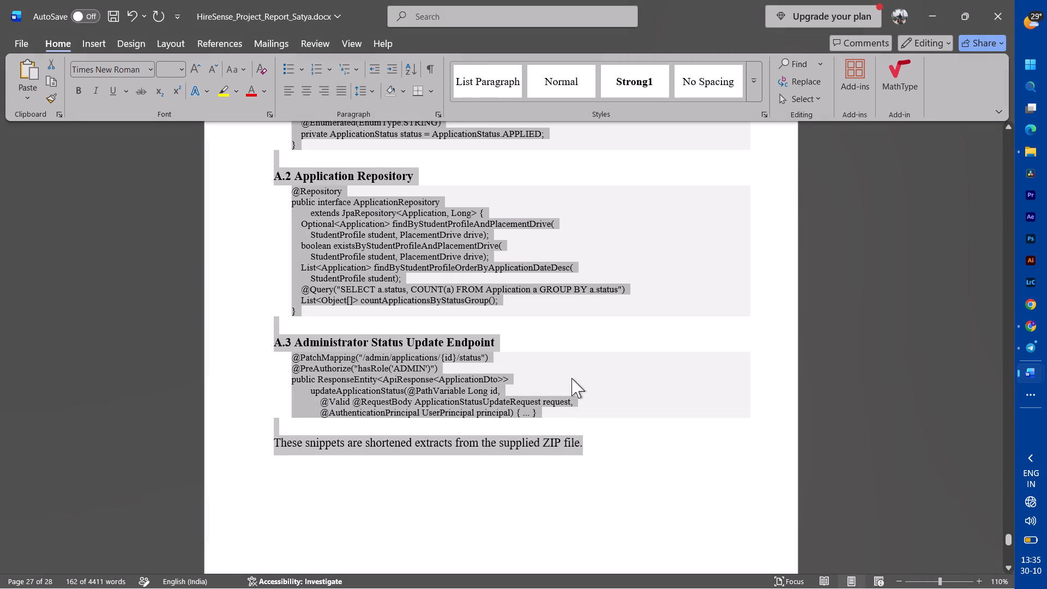
key("ctrl+z")
key("alt+Tab")
Remove the extra blank page between section 7.2 Future Enhancements and Appendix A.
scroll(364, 352, "up", 1)
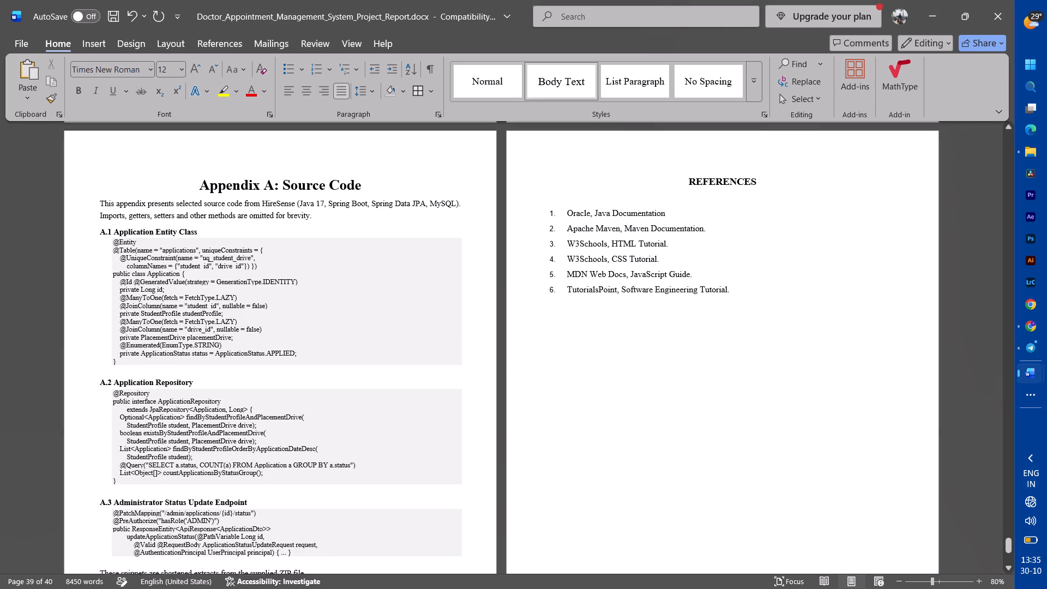
scroll(364, 352, "up", 4)
left_click(366, 466)
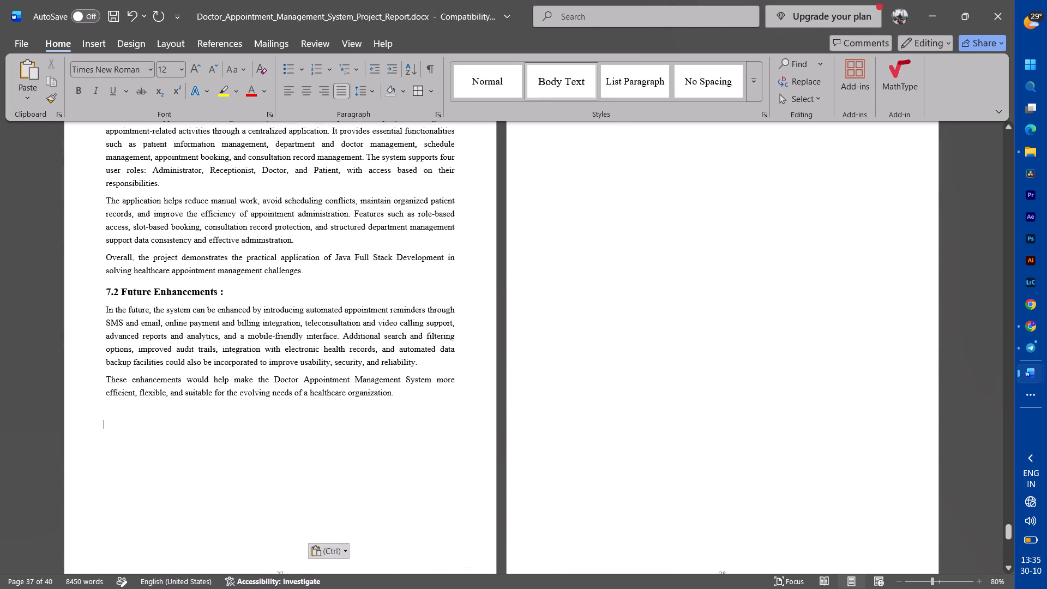
key("Delete")
key("Delete")
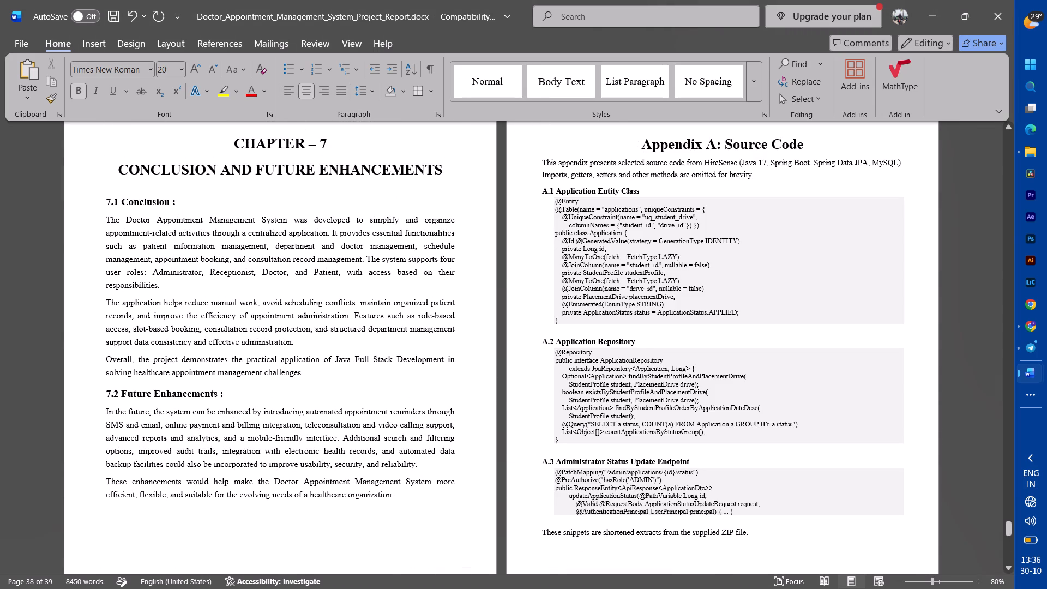
Delete the words "from HireSense" from Appendix A's introductory sentence.
left_click_drag(707, 158, 733, 162)
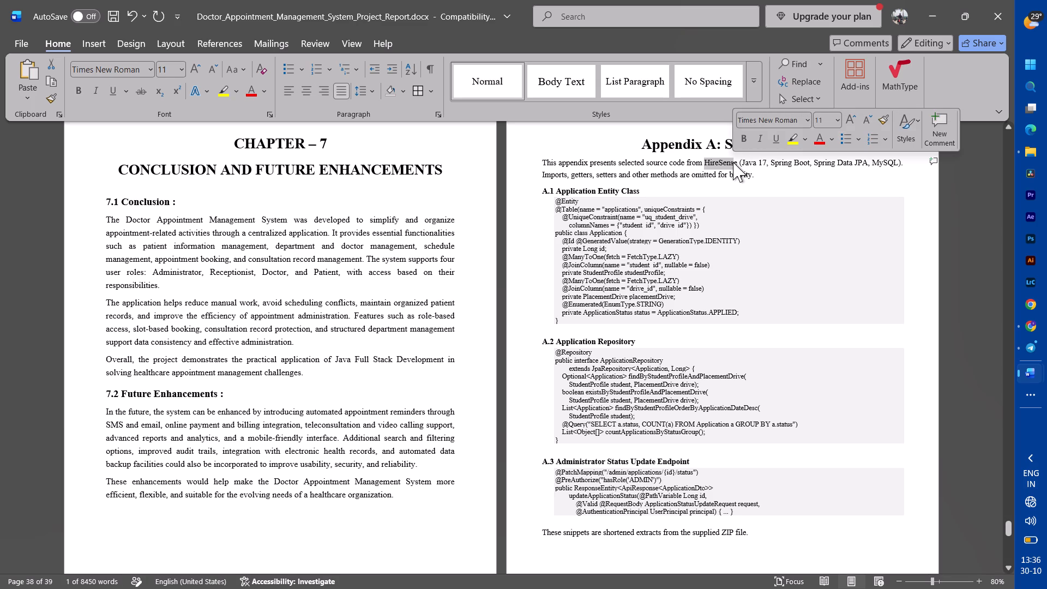
left_click(733, 166)
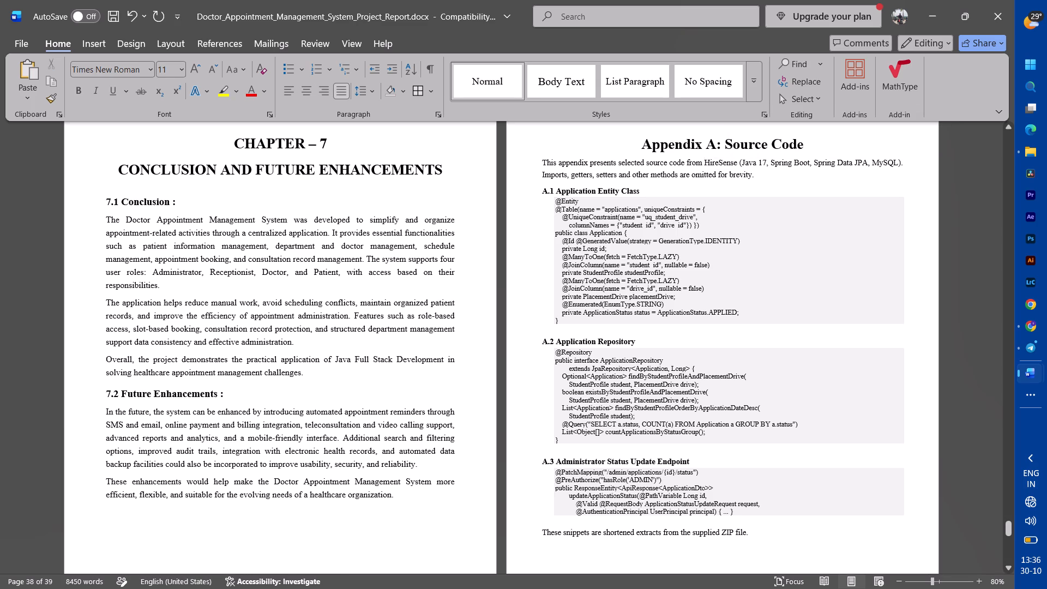
left_click(737, 164)
key("BackSpace")
key("BackSpace")
key("BackSpace")
key("BackSpace")
key("BackSpace")
key("BackSpace")
key("BackSpace")
key("BackSpace")
key("BackSpace")
key("BackSpace")
key("BackSpace")
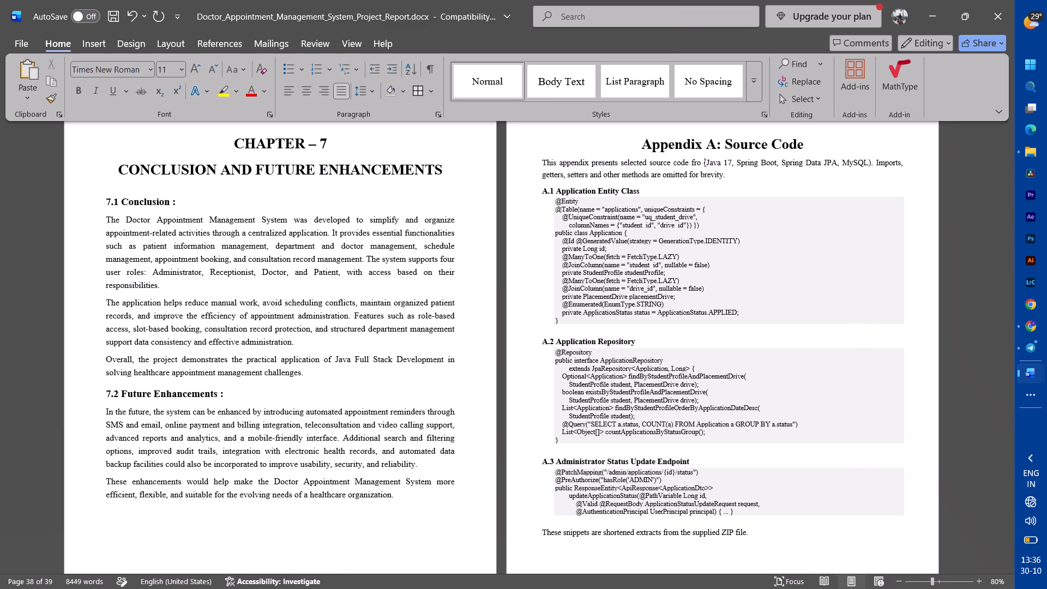
key("BackSpace")
key("BackSpace")
key("BackSpace")
key("BackSpace")
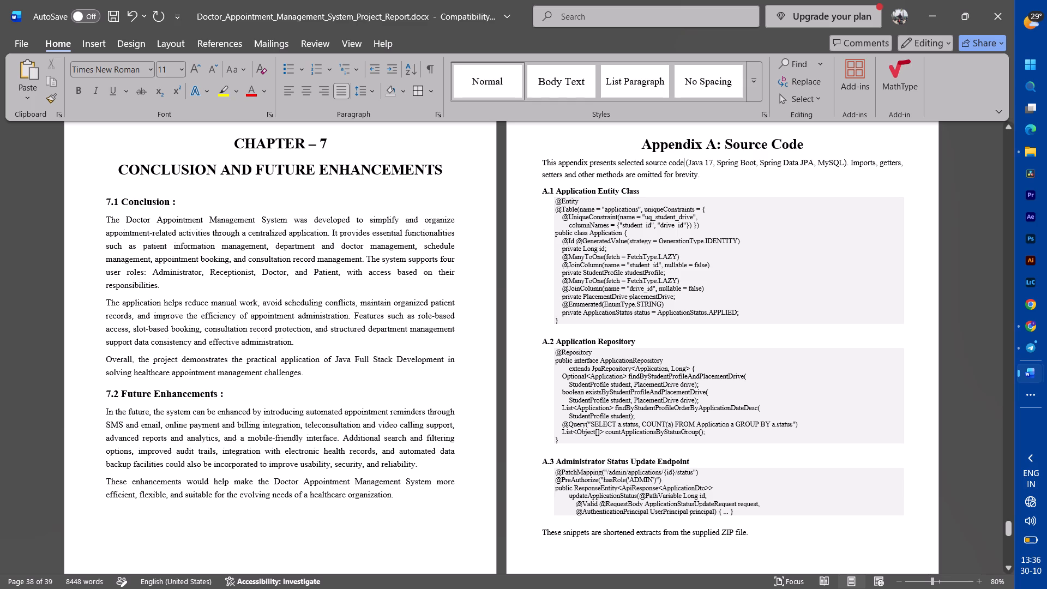
Insert a row below 7.2 Future Enhancements in the Contents table.
scroll(623, 443, "down", 1)
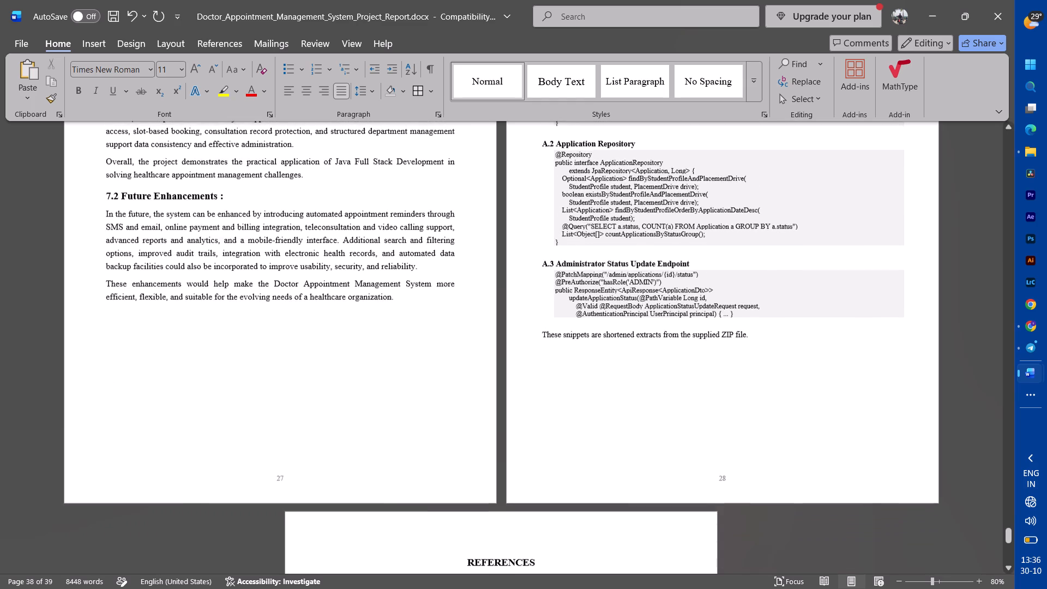
scroll(623, 443, "down", 2)
scroll(623, 443, "up", 1)
scroll(623, 443, "right", 1)
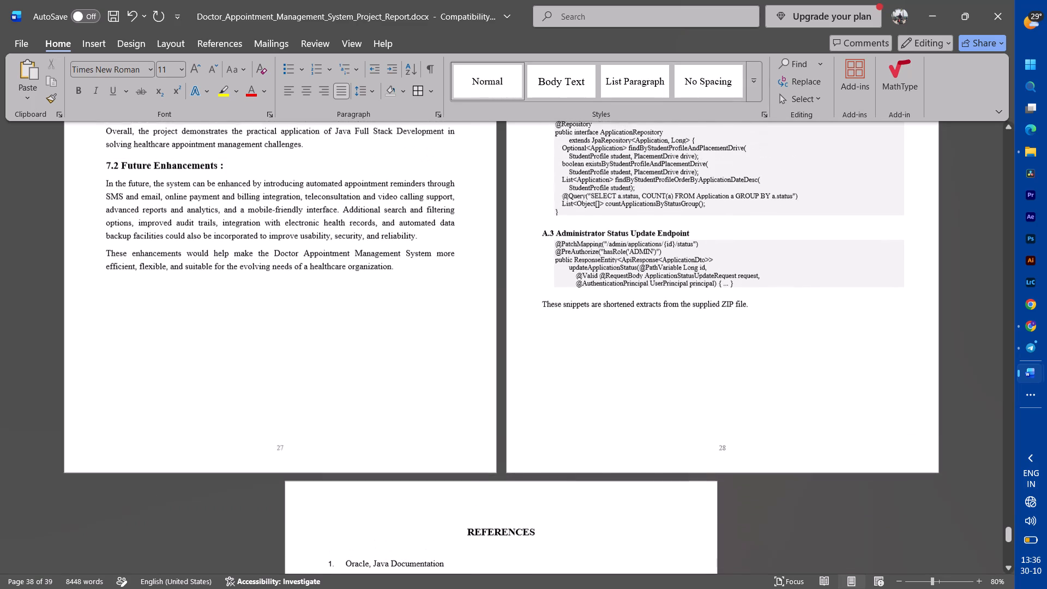
scroll(623, 443, "right", 1)
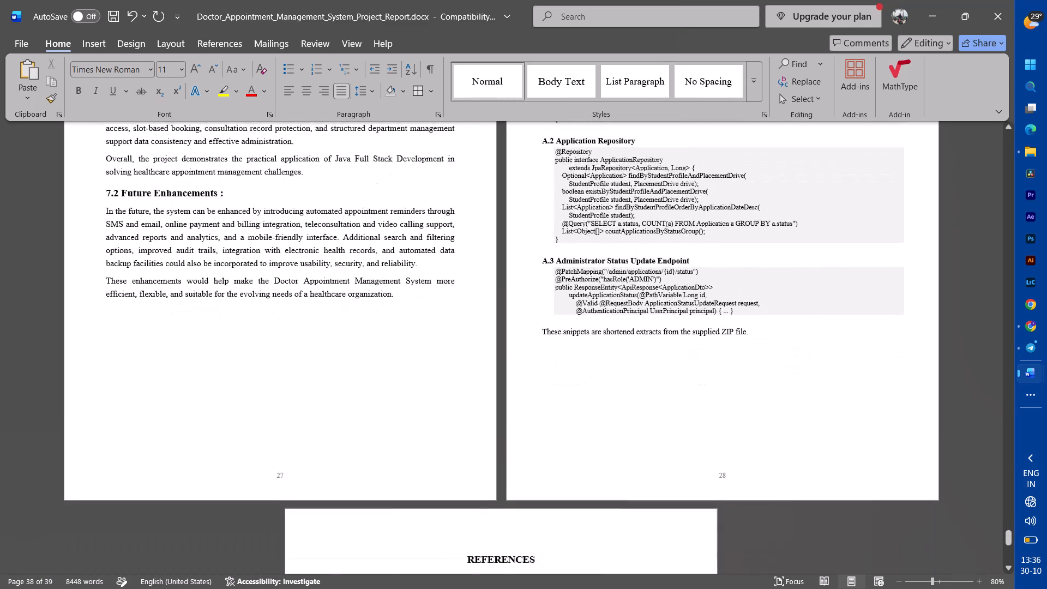
scroll(623, 443, "right", 1)
scroll(623, 443, "up", 9)
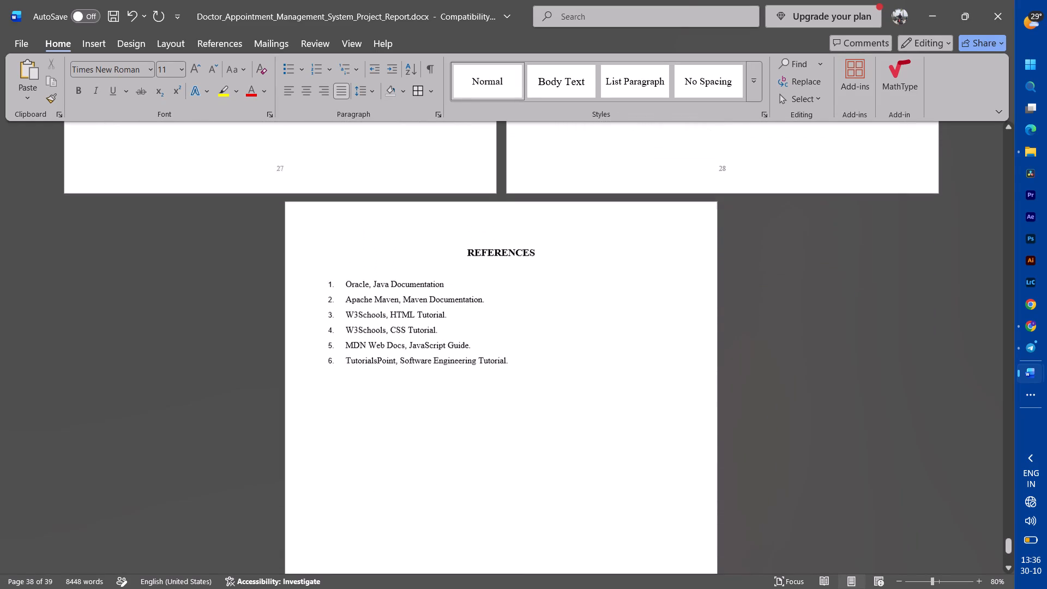
scroll(623, 443, "up", 10)
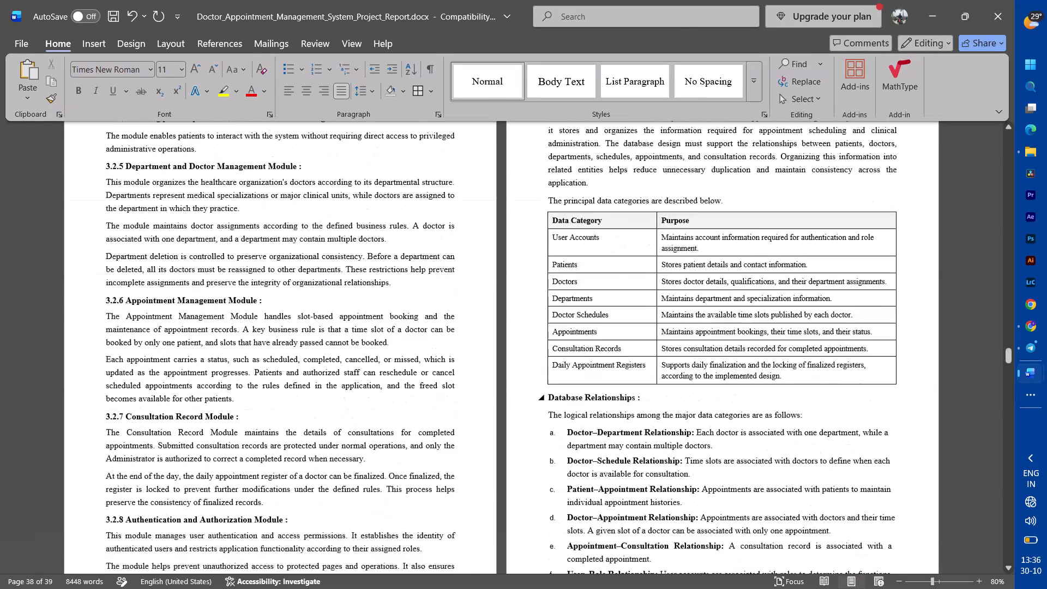
scroll(623, 443, "up", 3)
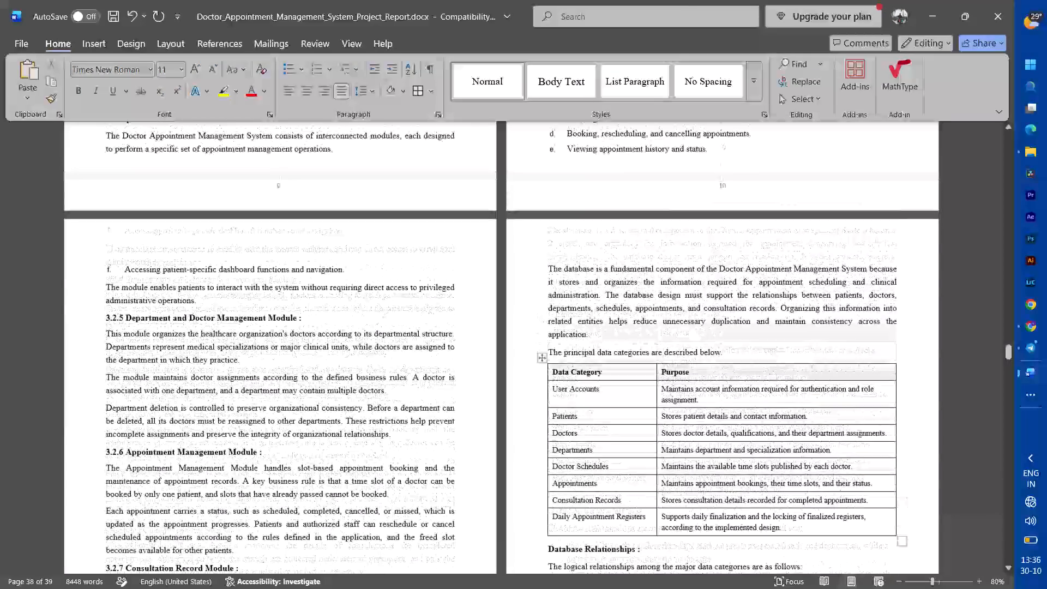
scroll(623, 443, "up", 13)
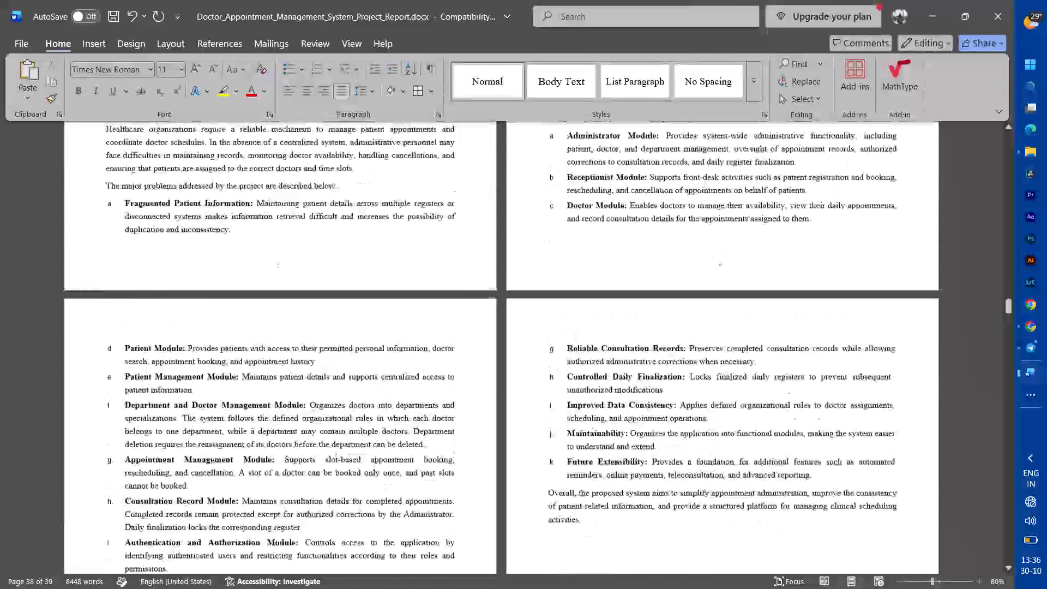
scroll(623, 443, "up", 8)
scroll(623, 443, "down", 6)
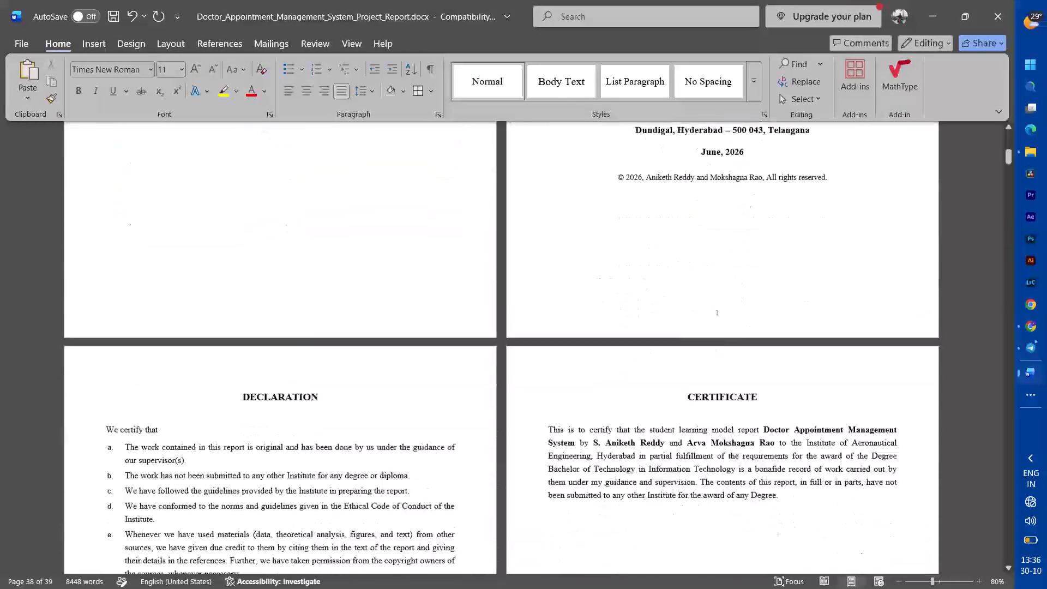
scroll(623, 443, "down", 10)
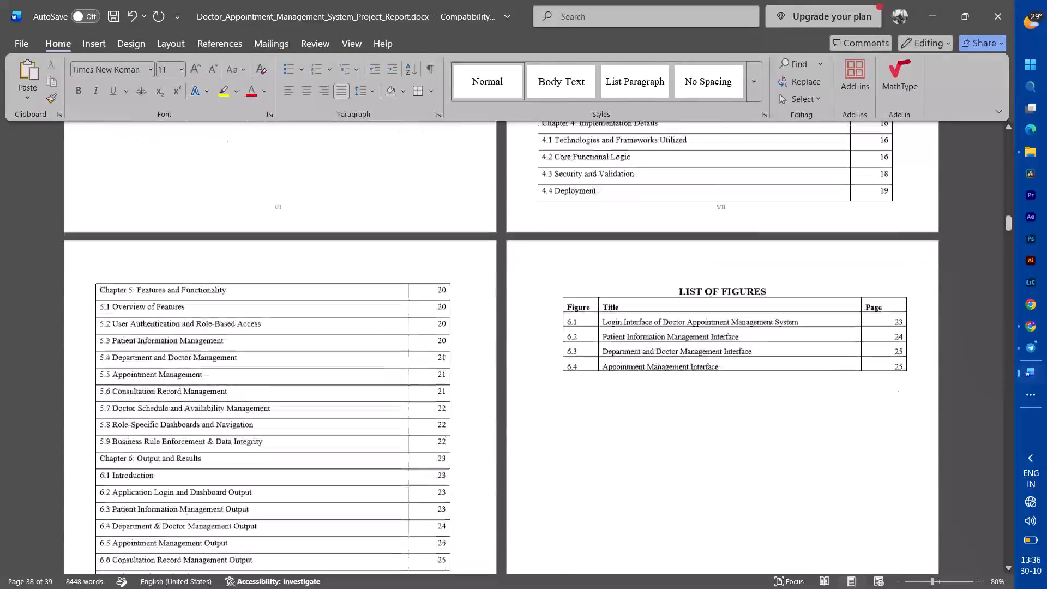
scroll(623, 443, "down", 2)
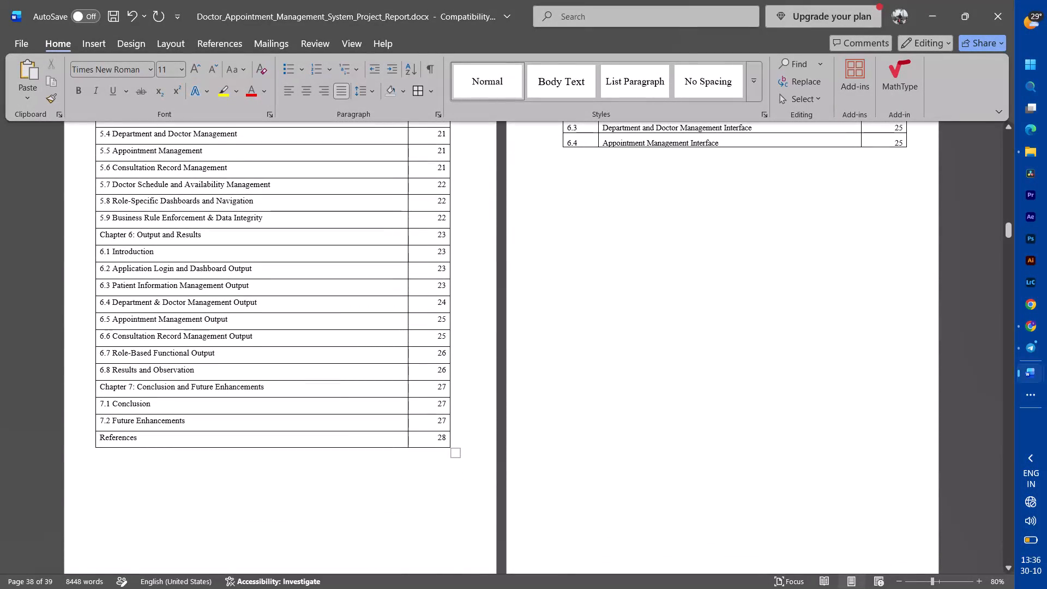
left_click(446, 438)
left_click(444, 421)
right_click(444, 421)
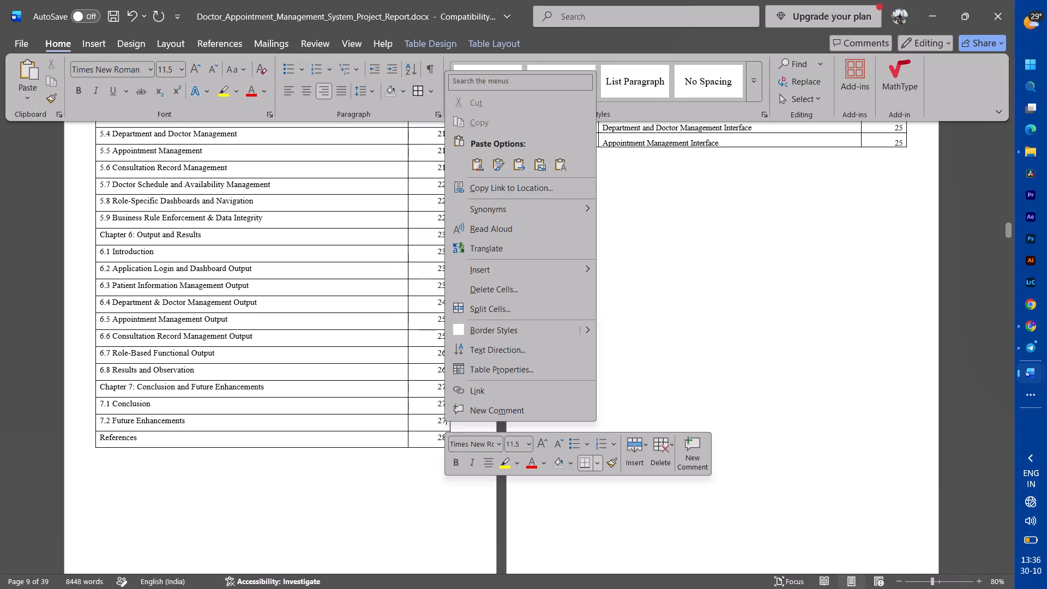
left_click(639, 447)
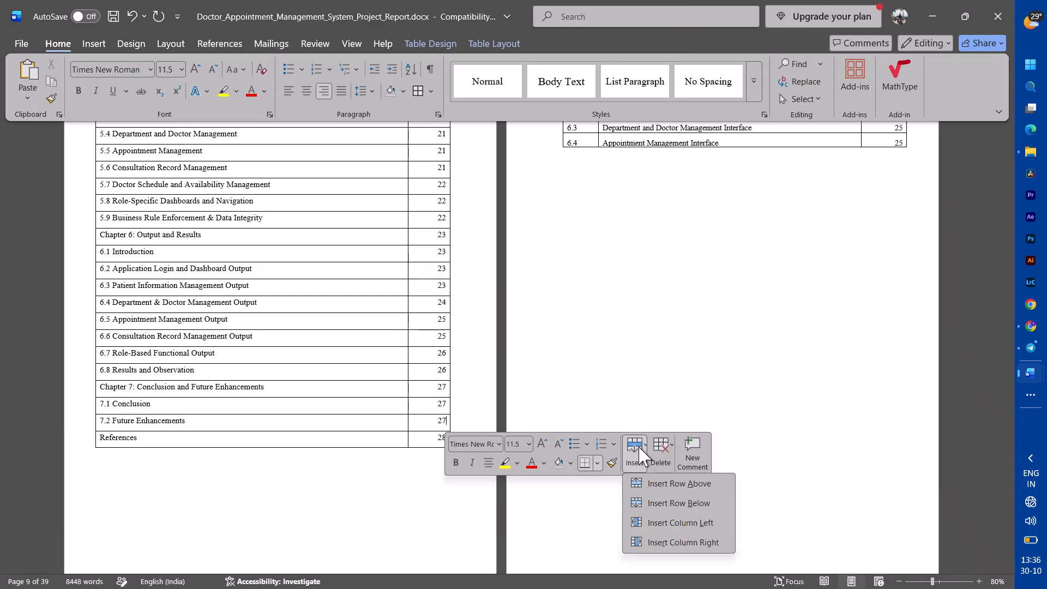
left_click(646, 497)
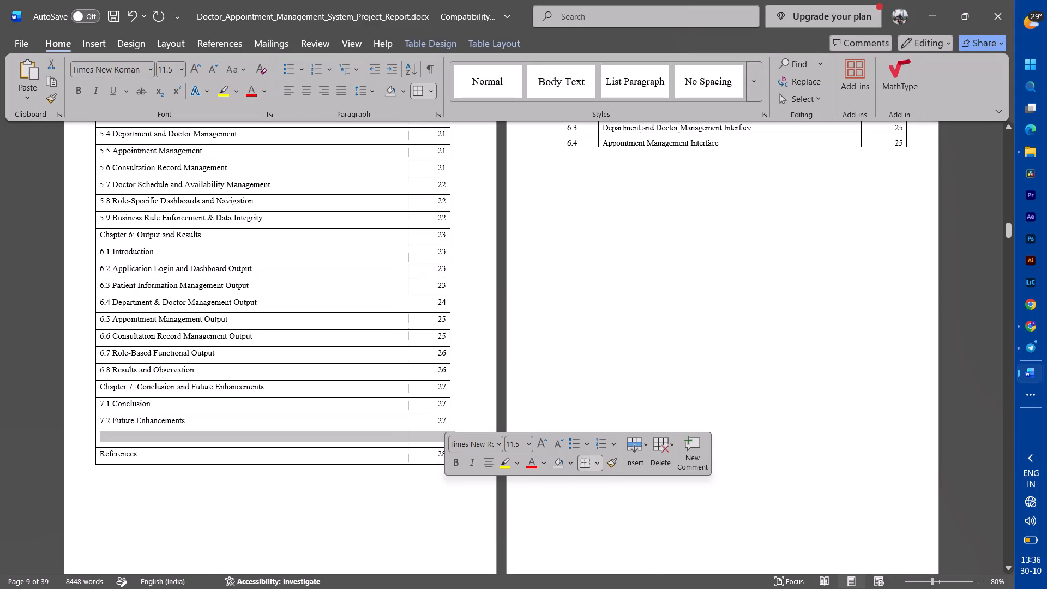
Fill the new Contents row with the title "Appendex A" and page number 28.
left_click(369, 442)
type("Appende")
type("x A")
key("space")
type("So")
key("BackSpace")
key("BackSpace")
key("BackSpace")
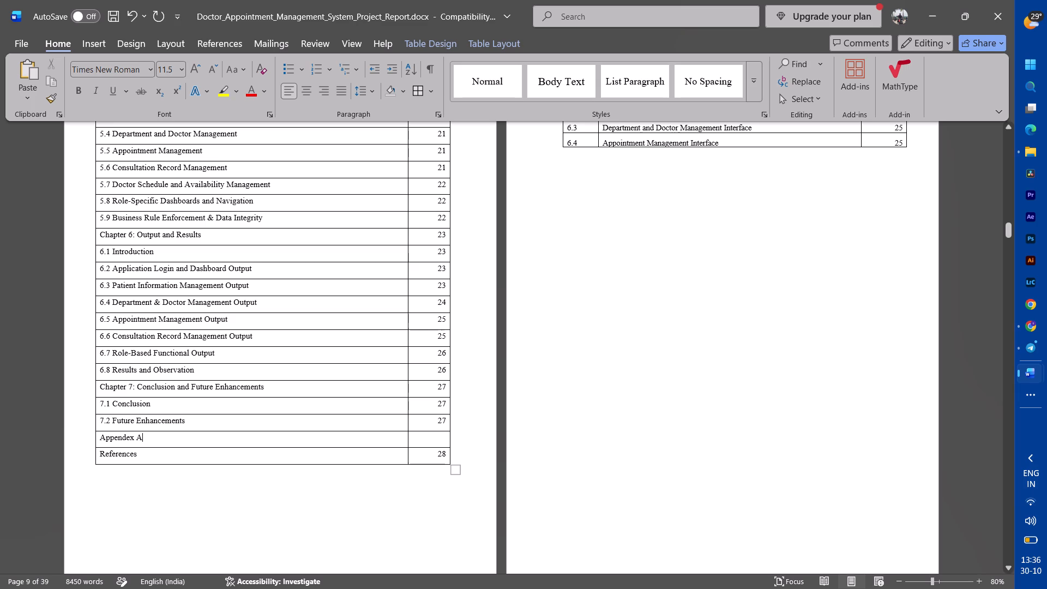
left_click(438, 441)
type("28")
Set the page number of References in the Contents table to 29.
key("Down")
key("BackSpace")
key("9")
Save the Doctor Appointment report.
left_click(432, 546)
key("ctrl+s")
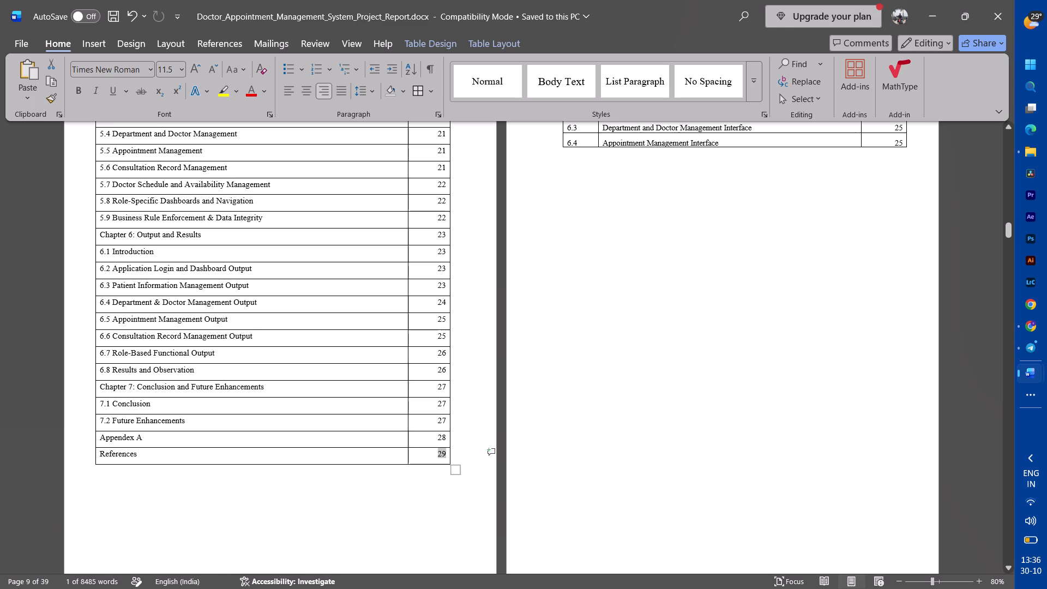
key("ctrl+s")
Set the introductory paragraph under the Appendix A: Source Code heading to 12 pt.
scroll(364, 521, "down", 20)
scroll(364, 521, "down", 14)
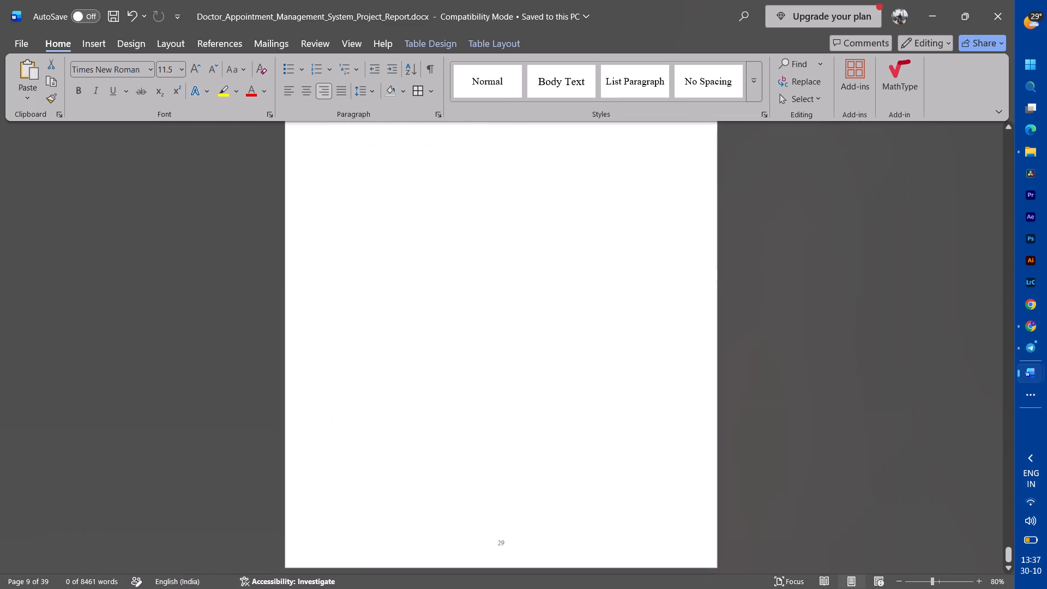
scroll(364, 521, "up", 5)
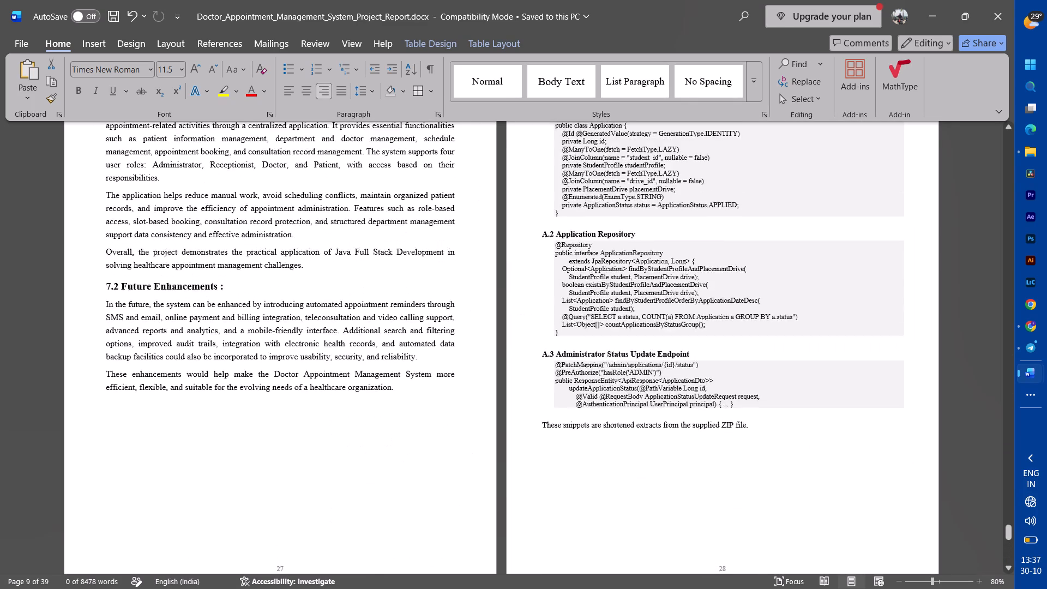
scroll(364, 521, "up", 1)
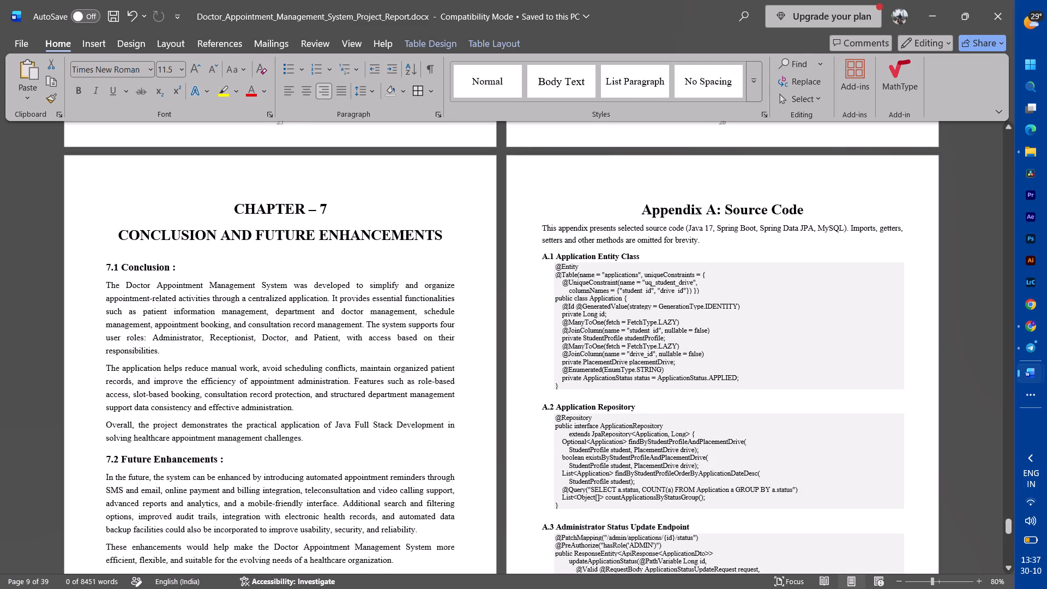
left_click(402, 326)
left_click(638, 285)
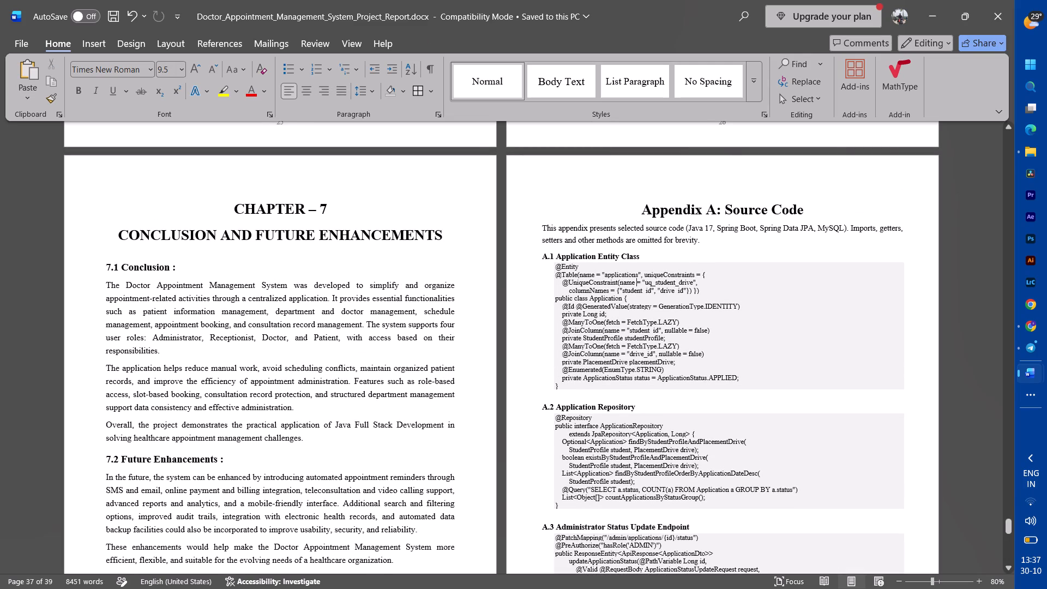
left_click(651, 225)
left_click(540, 226)
left_click_drag(540, 226, 761, 544)
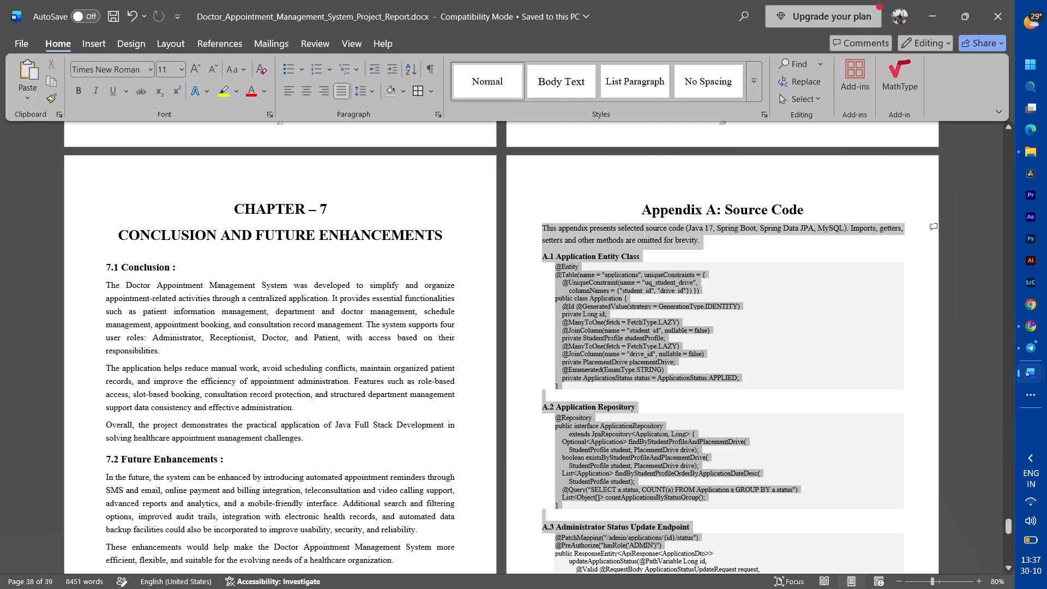
left_click_drag(761, 544, 731, 244)
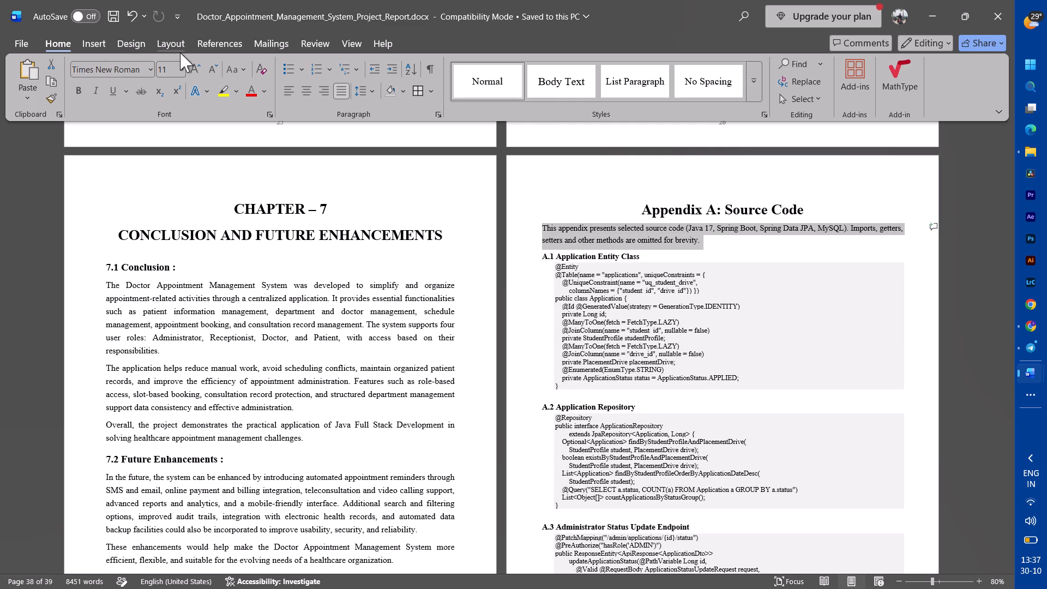
left_click(195, 66)
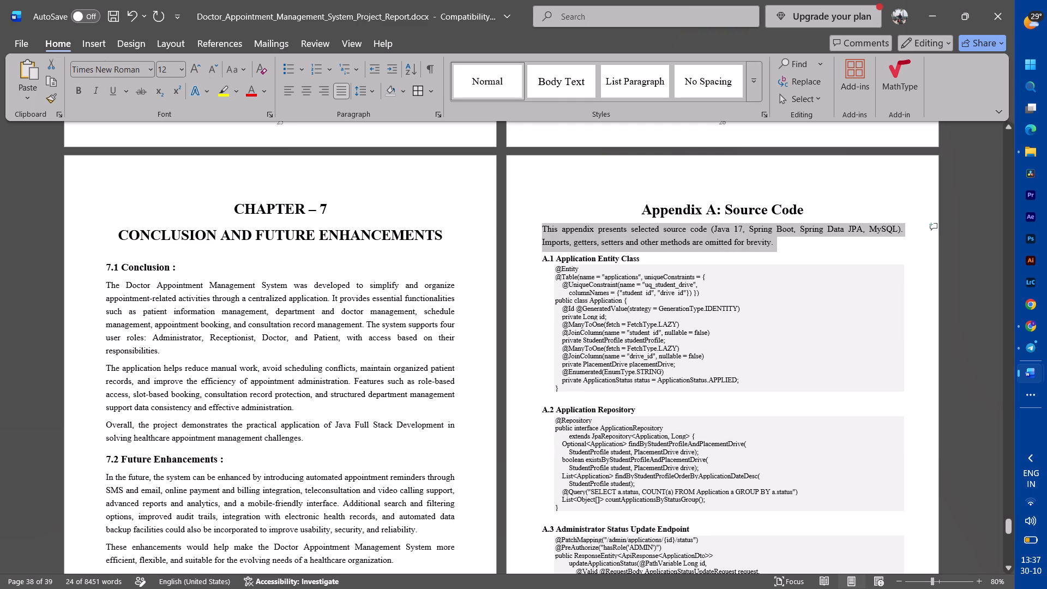
Set the A.1, A.2 and A.3 subheadings in Appendix A to 14 pt, matching the 7.1 Conclusion heading.
scroll(553, 408, "down", 3)
scroll(553, 408, "up", 3)
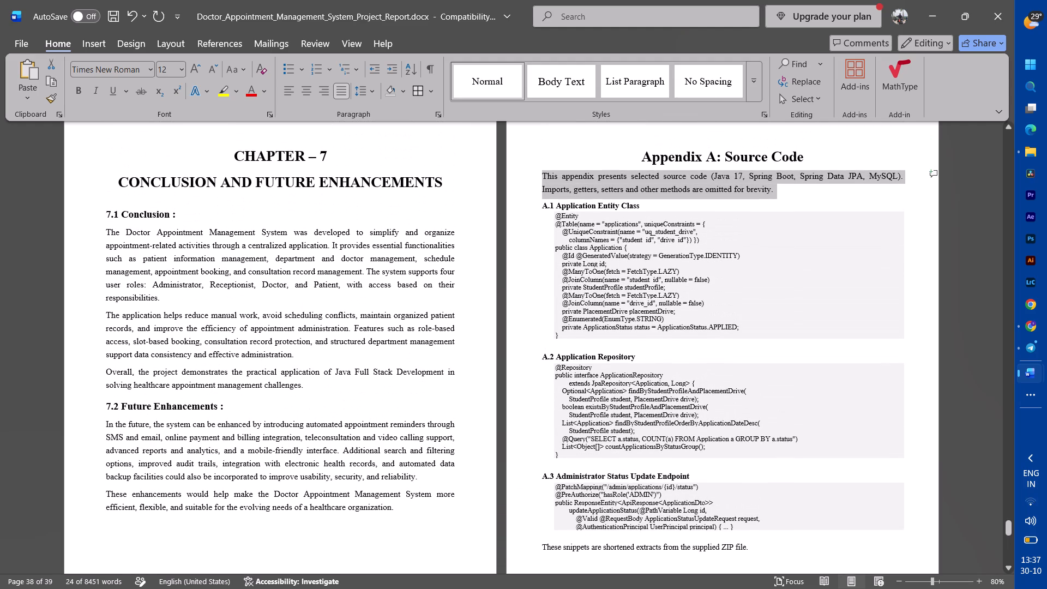
left_click(154, 211)
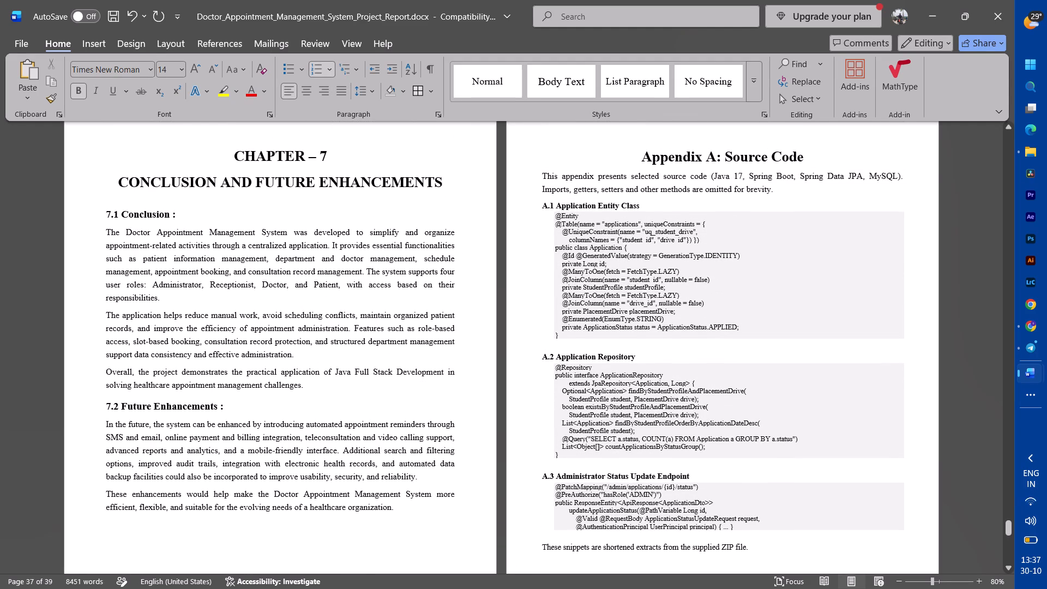
left_click(521, 205)
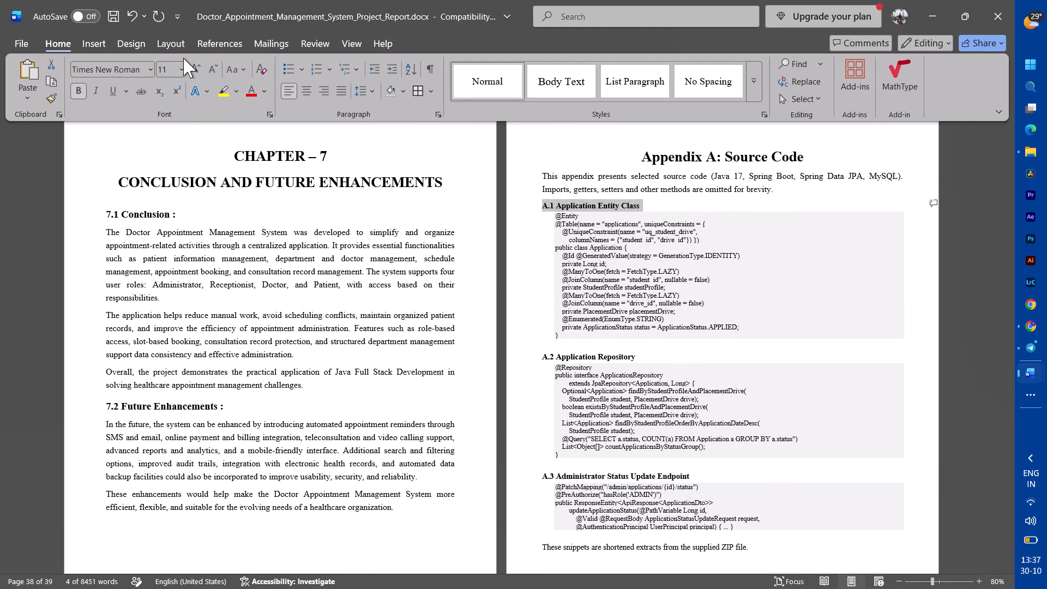
double_click(195, 68)
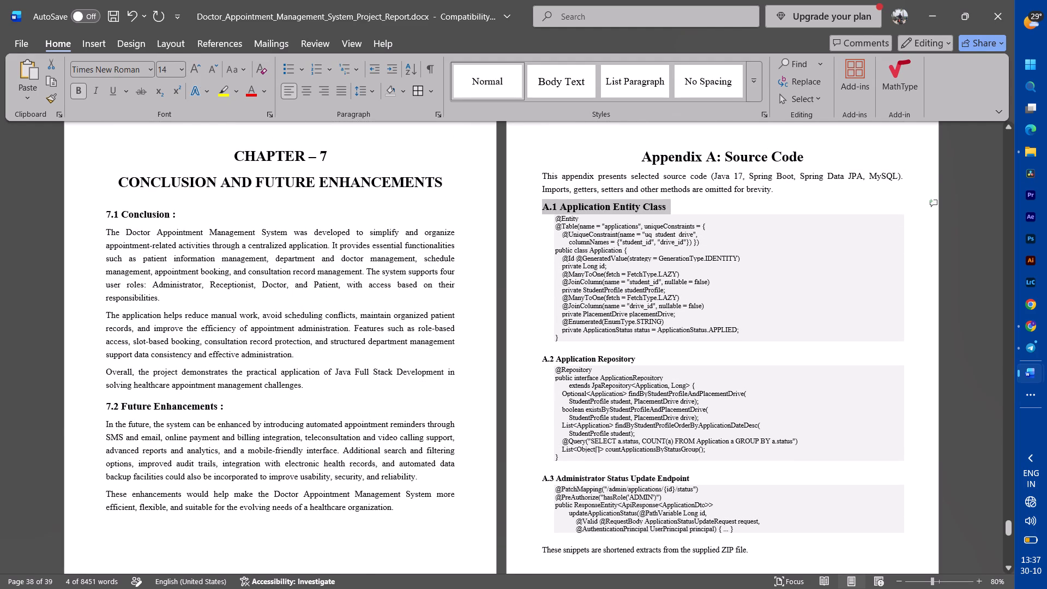
left_click(525, 355)
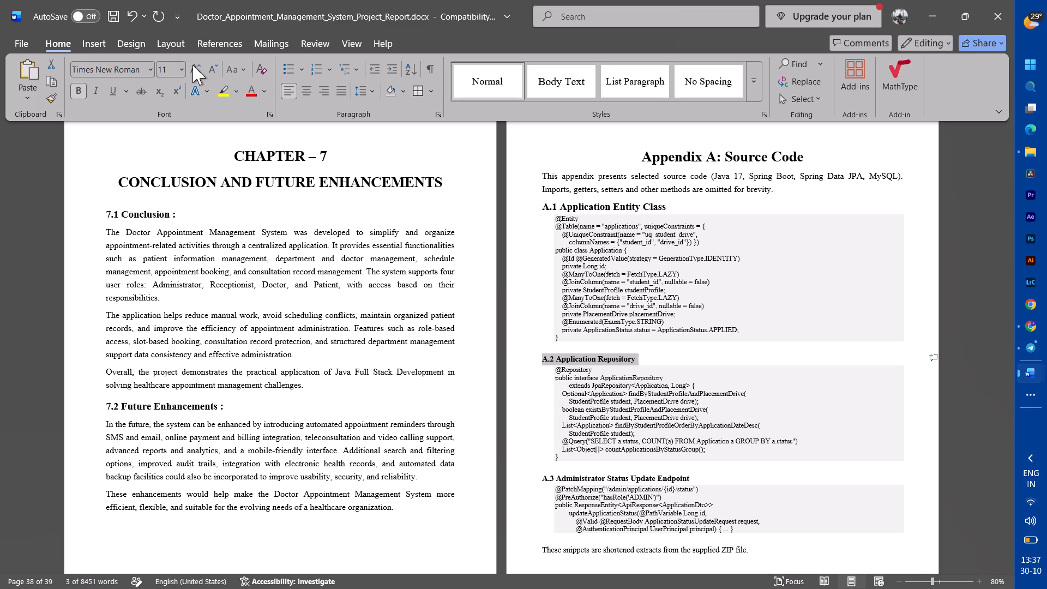
double_click(201, 69)
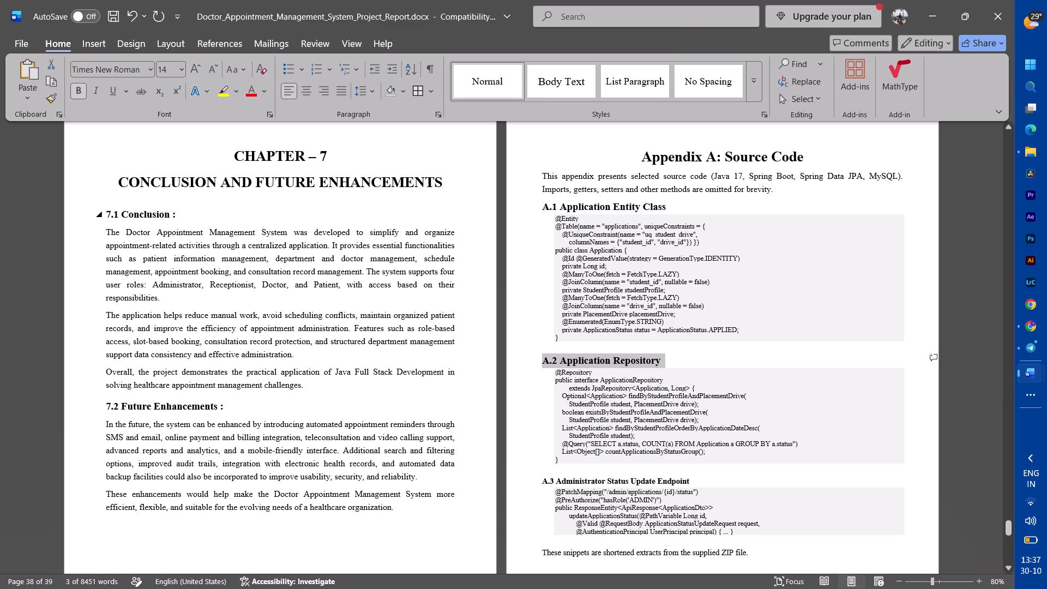
left_click(532, 483)
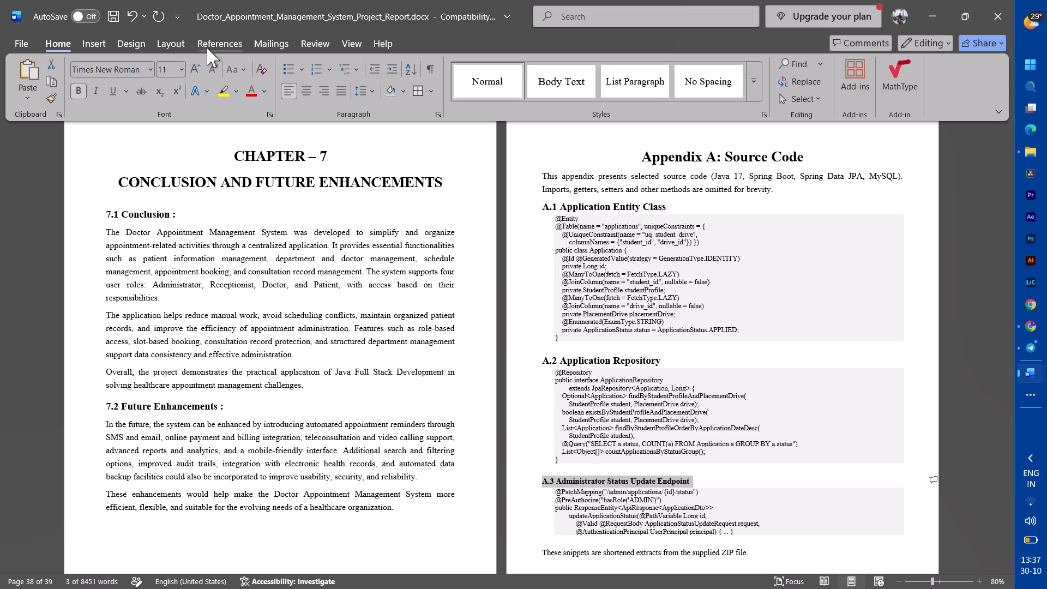
double_click(196, 73)
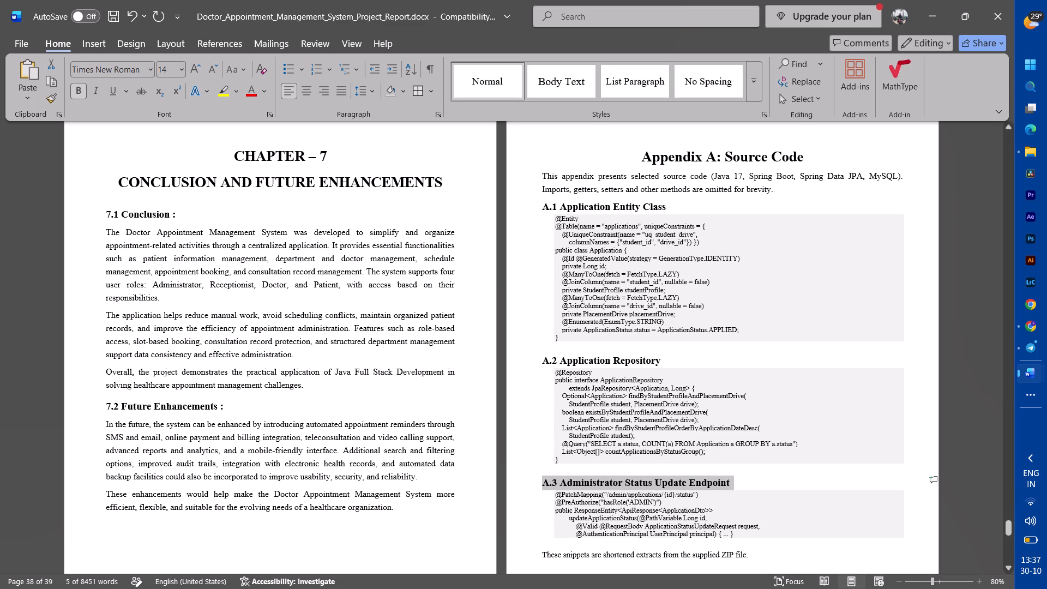
Set the code listing under A.1 Application Entity Class to 12 pt.
left_click_drag(533, 219, 537, 338)
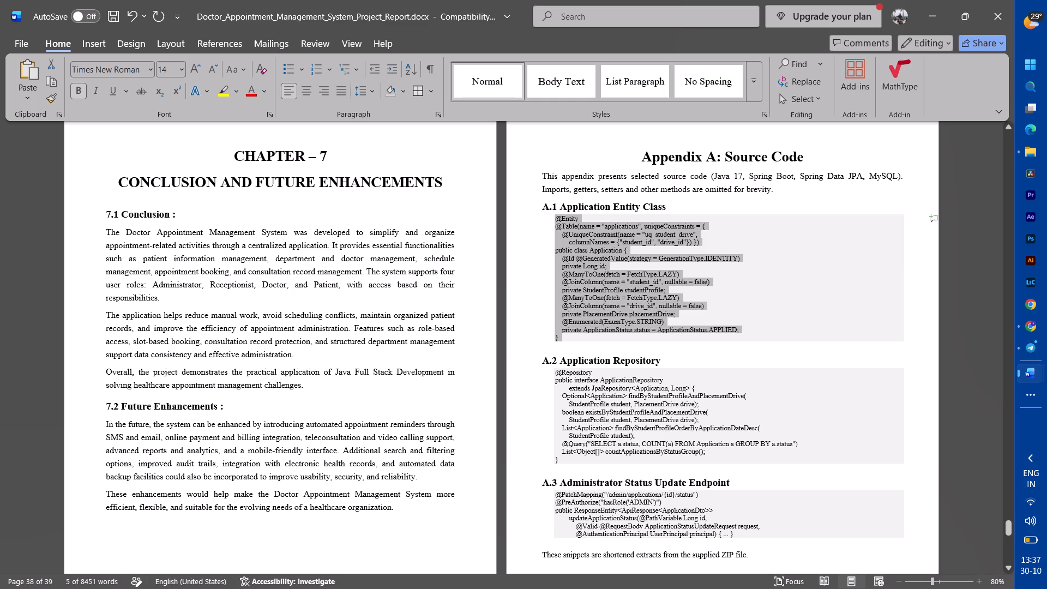
left_click_drag(537, 338, 534, 335)
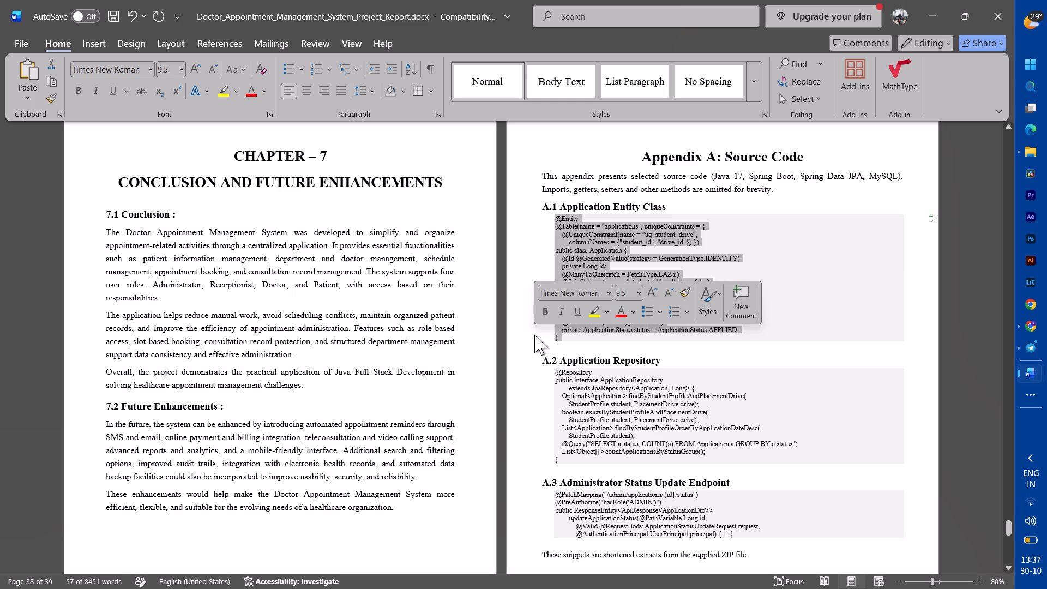
left_click(197, 73)
left_click(197, 73)
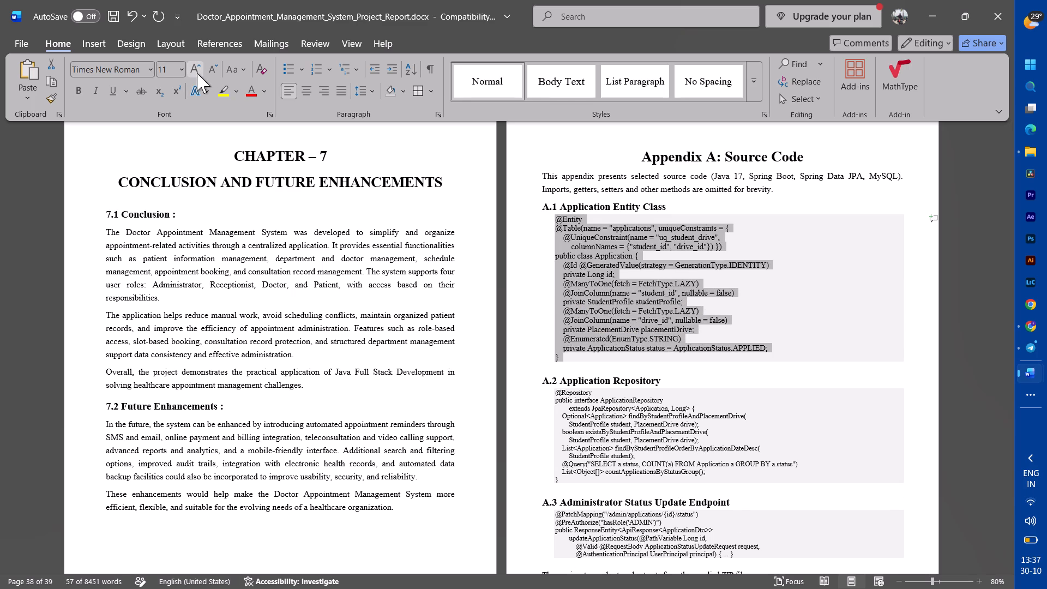
left_click(197, 73)
Set the code listing under A.2 Application Repository to 12 pt.
scroll(610, 323, "down", 1)
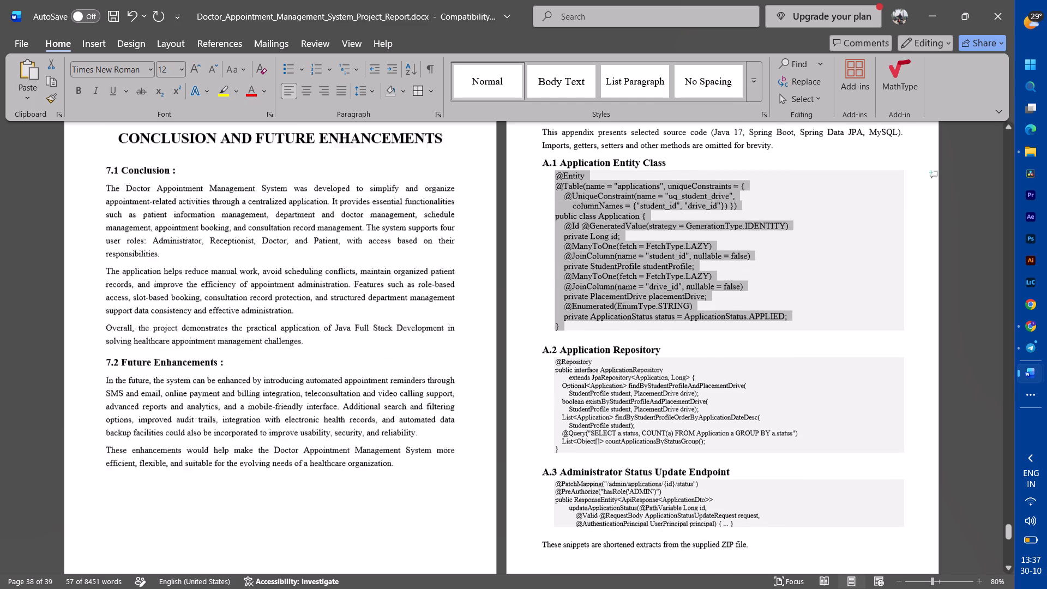
scroll(610, 323, "down", 1)
left_click_drag(530, 233, 541, 293)
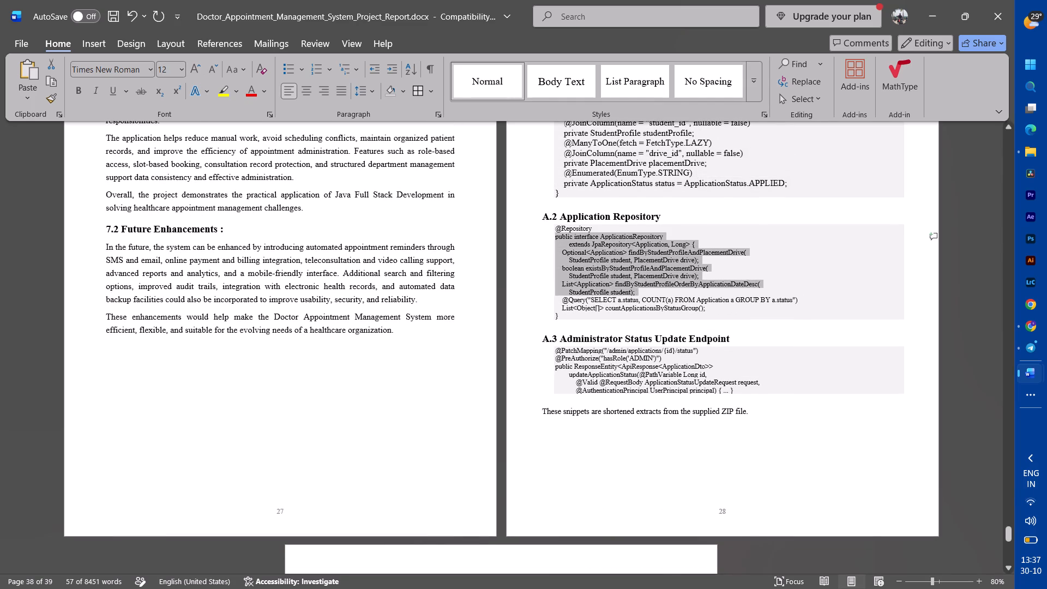
left_click_drag(541, 293, 543, 302)
left_click_drag(520, 230, 544, 324)
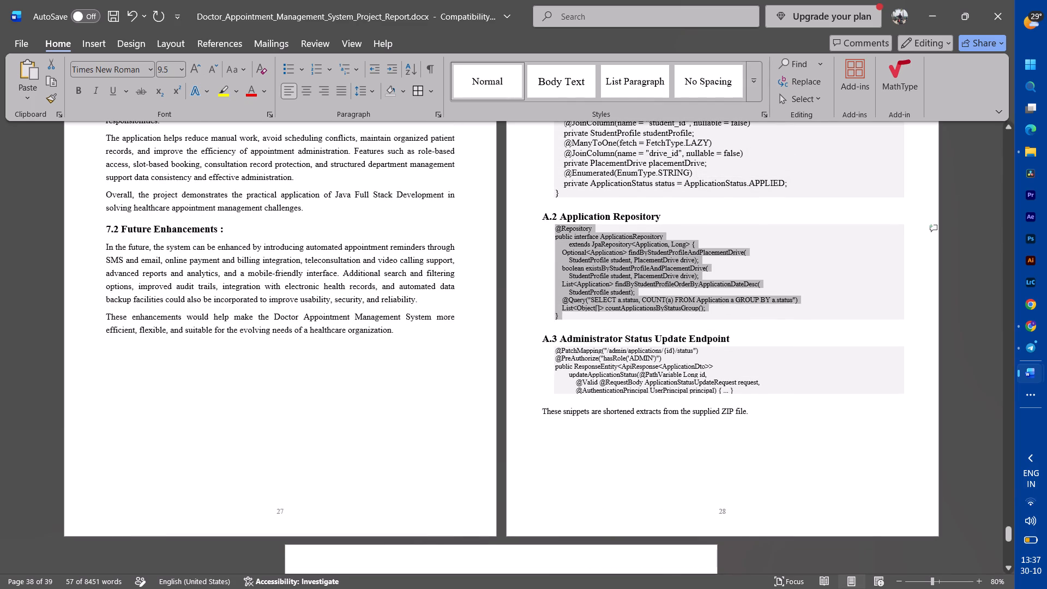
left_click_drag(544, 324, 544, 323)
double_click(195, 63)
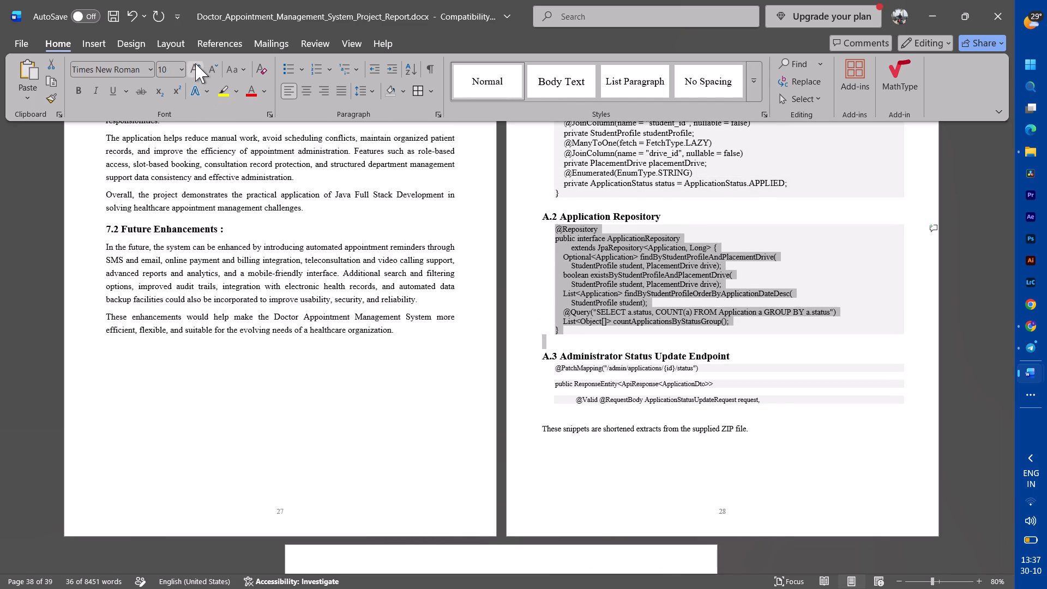
left_click(195, 63)
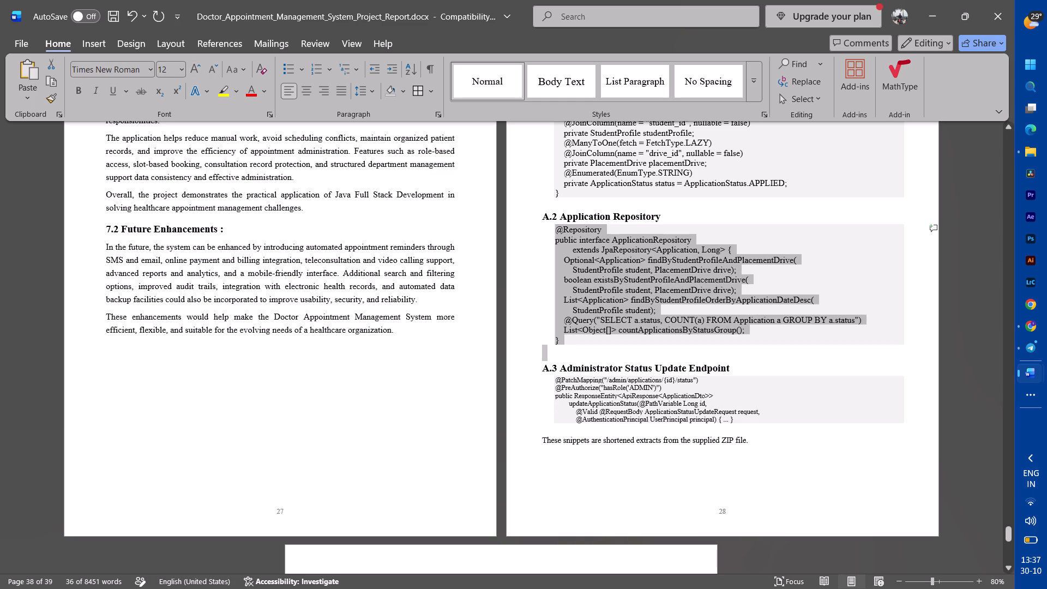
Set the code listing under A.3 Administrator Status Update Endpoint to 12 pt.
left_click_drag(528, 380, 528, 422)
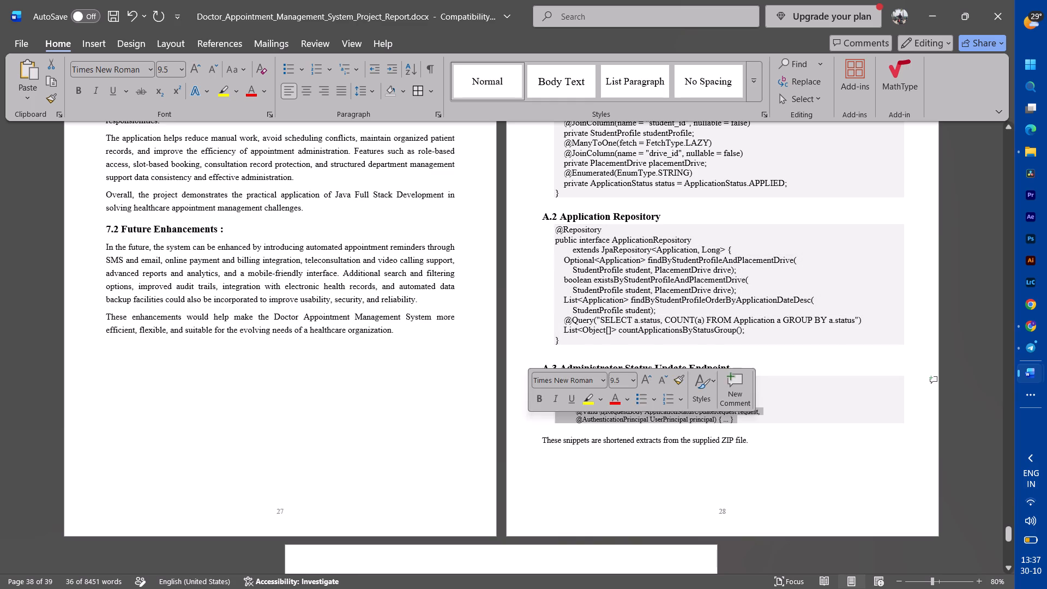
double_click(196, 65)
left_click(196, 65)
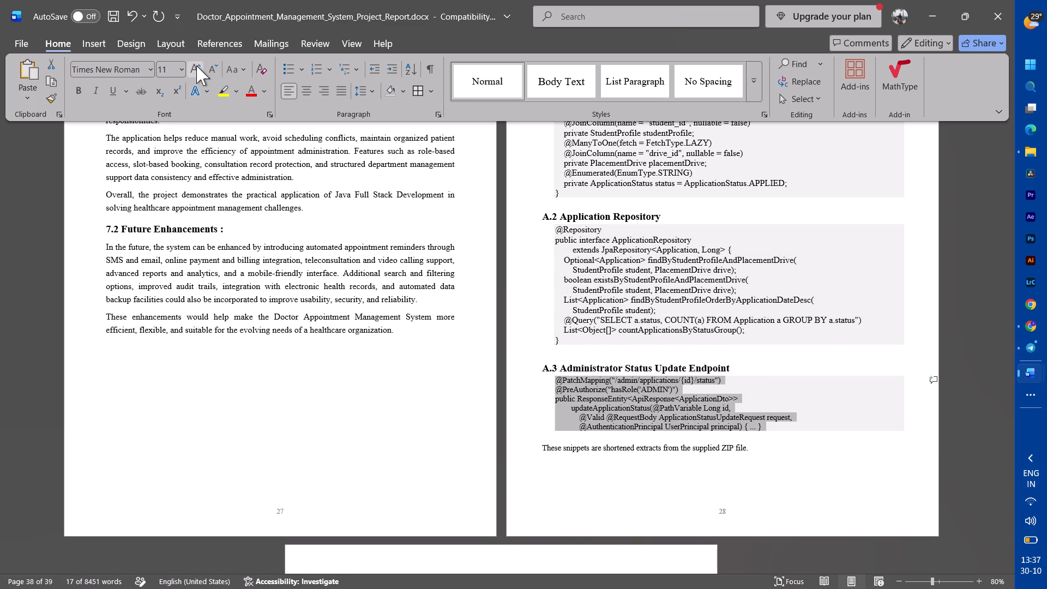
Set the closing sentence about the shortened snippets at the end of Appendix A to 12 pt.
left_click(671, 478)
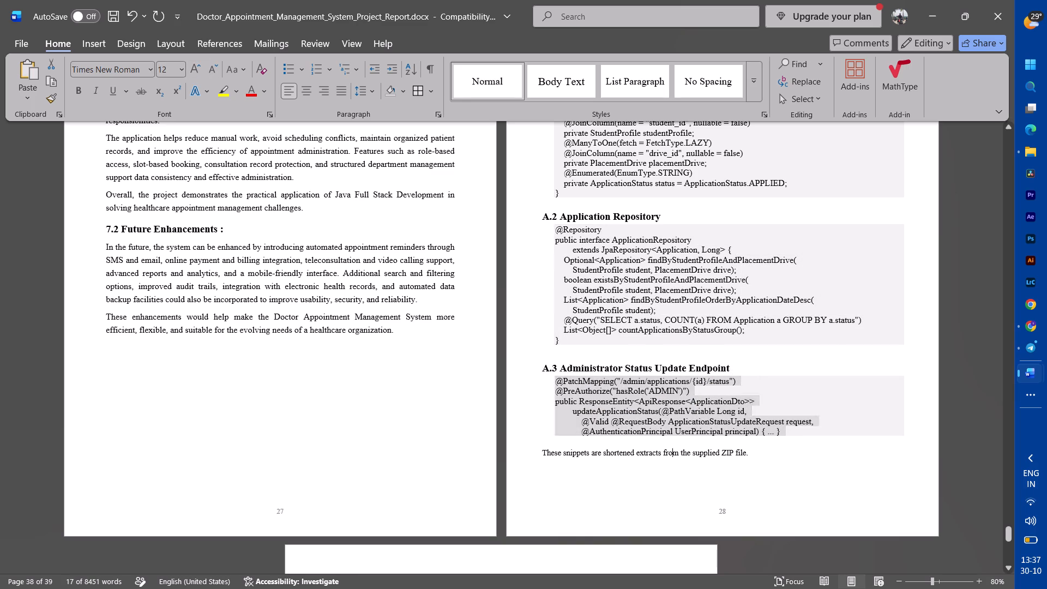
left_click(516, 459)
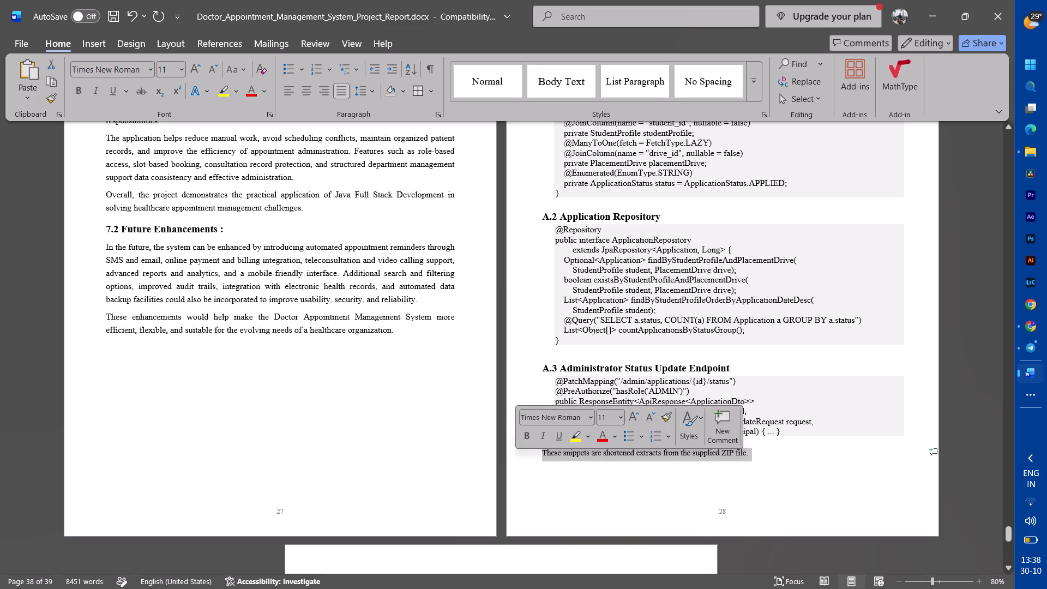
left_click(188, 70)
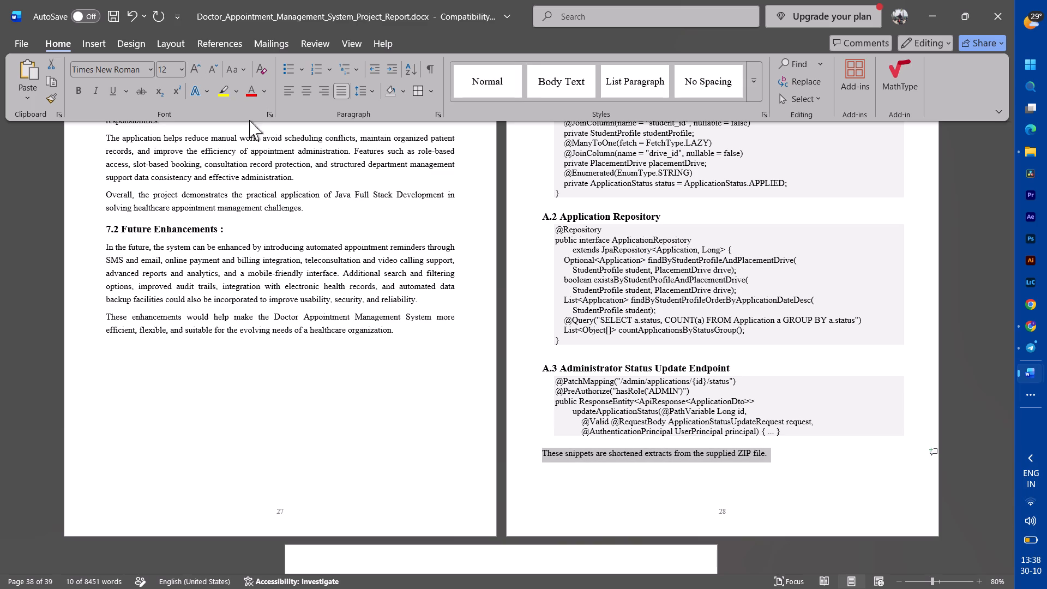
left_click(591, 482)
Check the text size of the References list and look back through the report to the Contents table.
scroll(591, 482, "down", 2)
left_click_drag(591, 482, 472, 466)
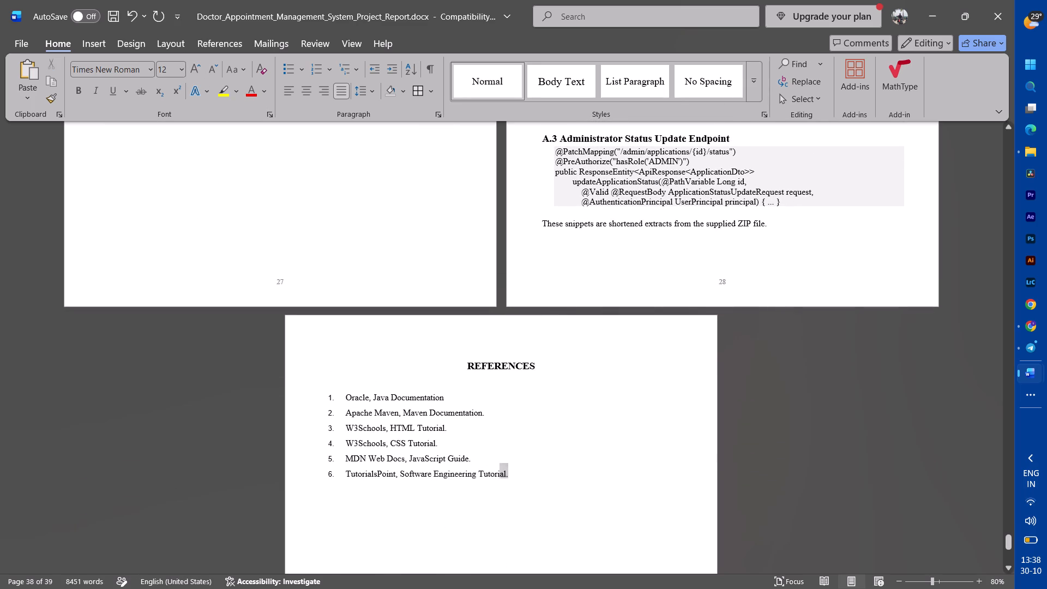
left_click_drag(472, 466, 330, 392)
left_click(425, 546)
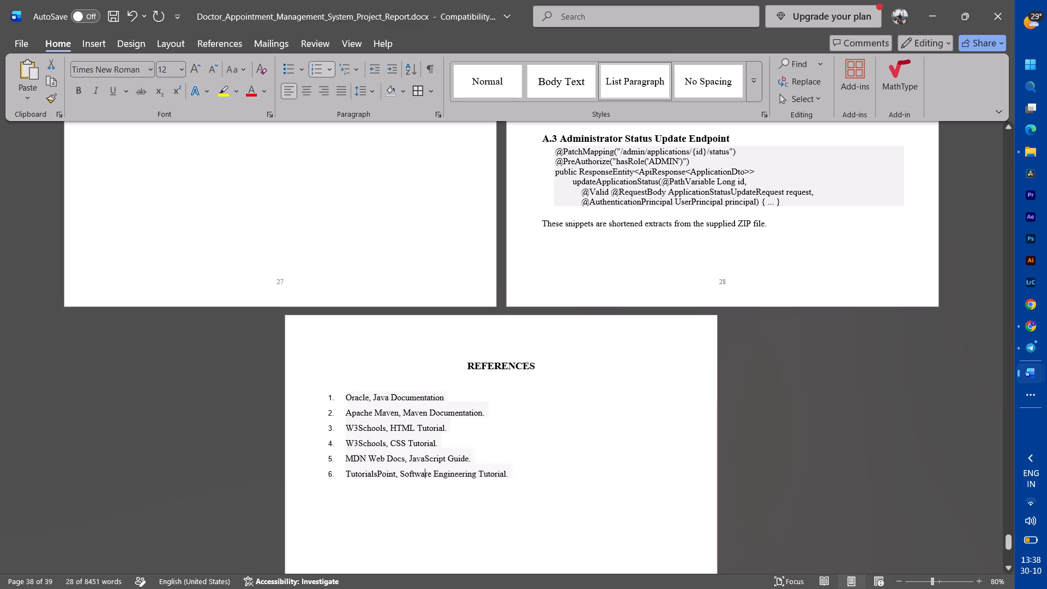
scroll(425, 546, "up", 20)
scroll(425, 546, "up", 5)
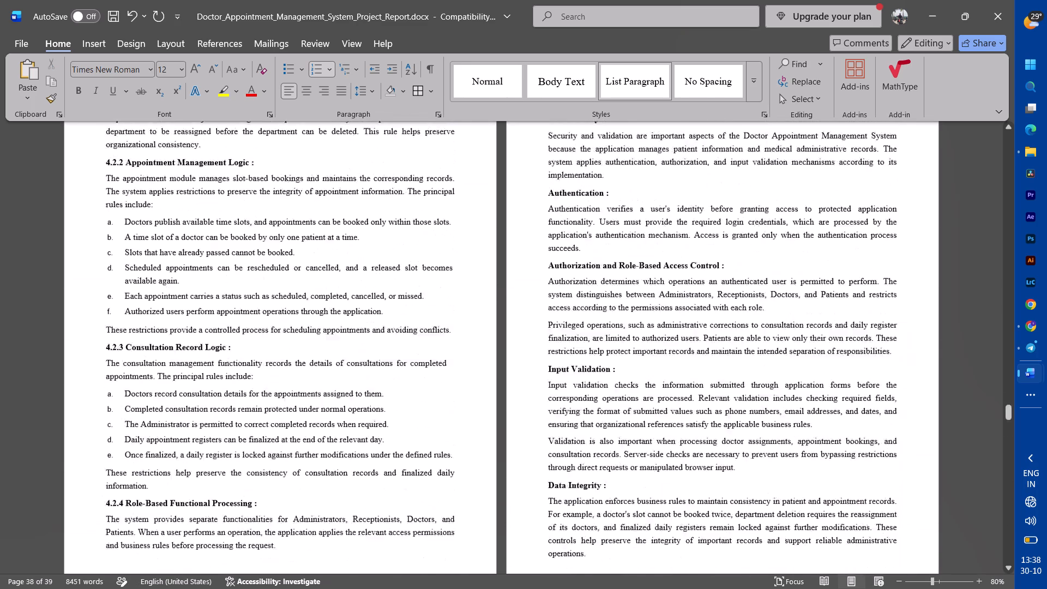
scroll(425, 546, "up", 8)
scroll(425, 546, "down", 8)
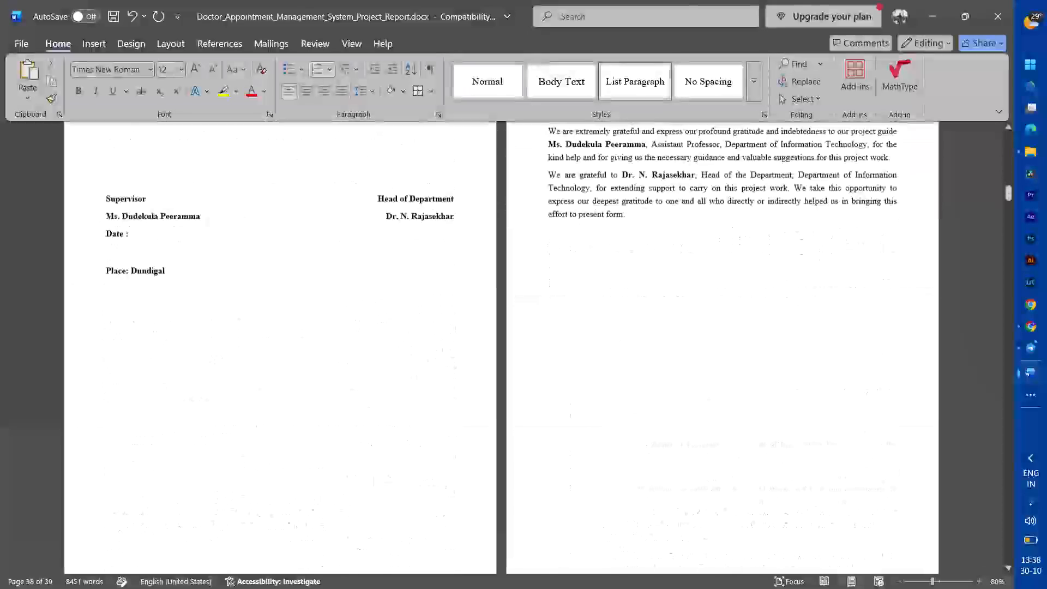
scroll(425, 546, "down", 11)
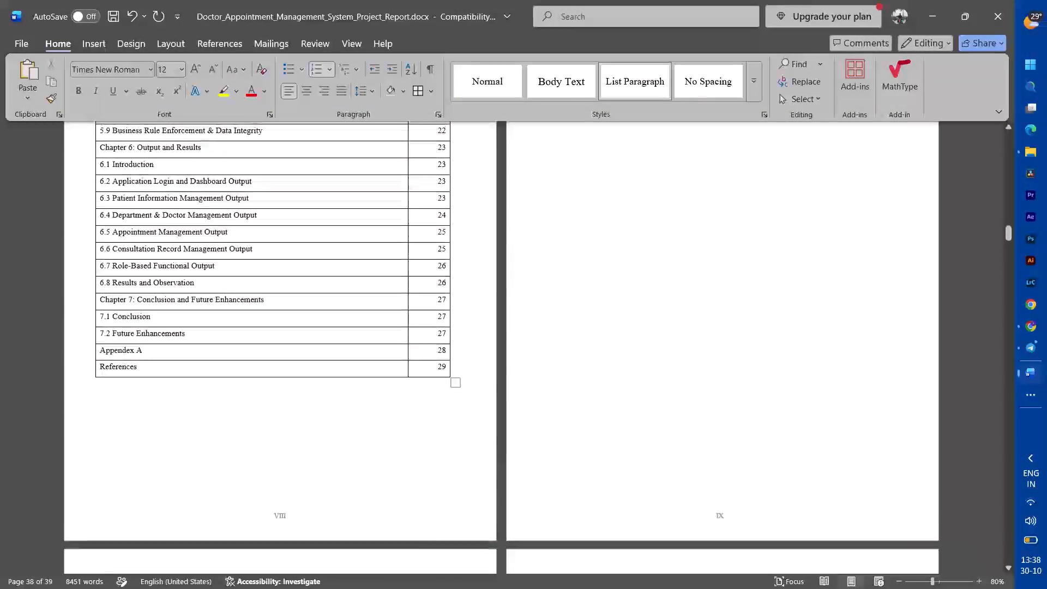
Save the Doctor Appointment report.
key("ctrl+s")
key("ctrl+s")
key("ctrl+s")
key("ctrl+s")
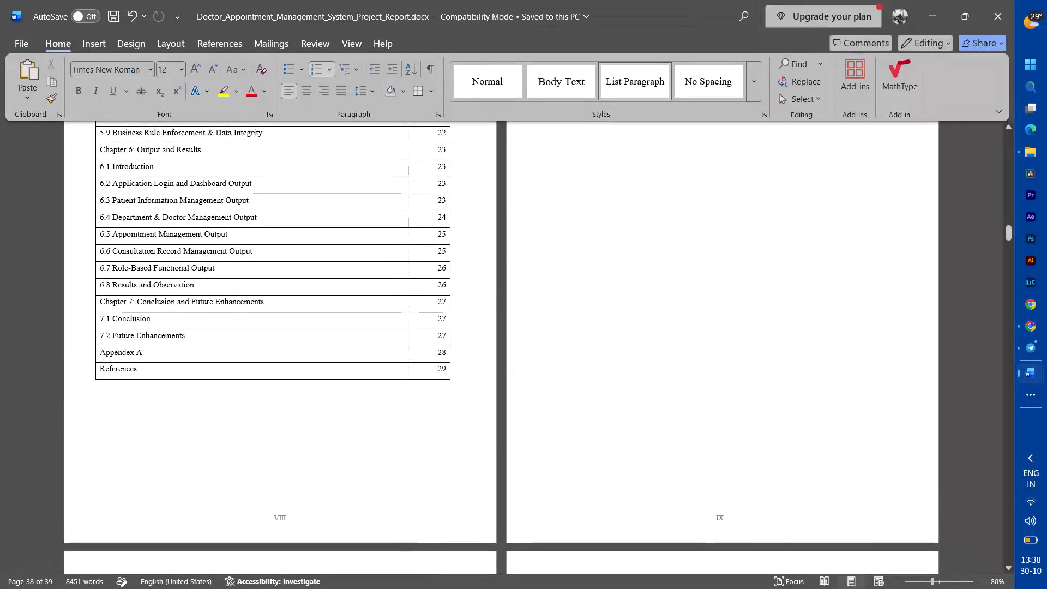
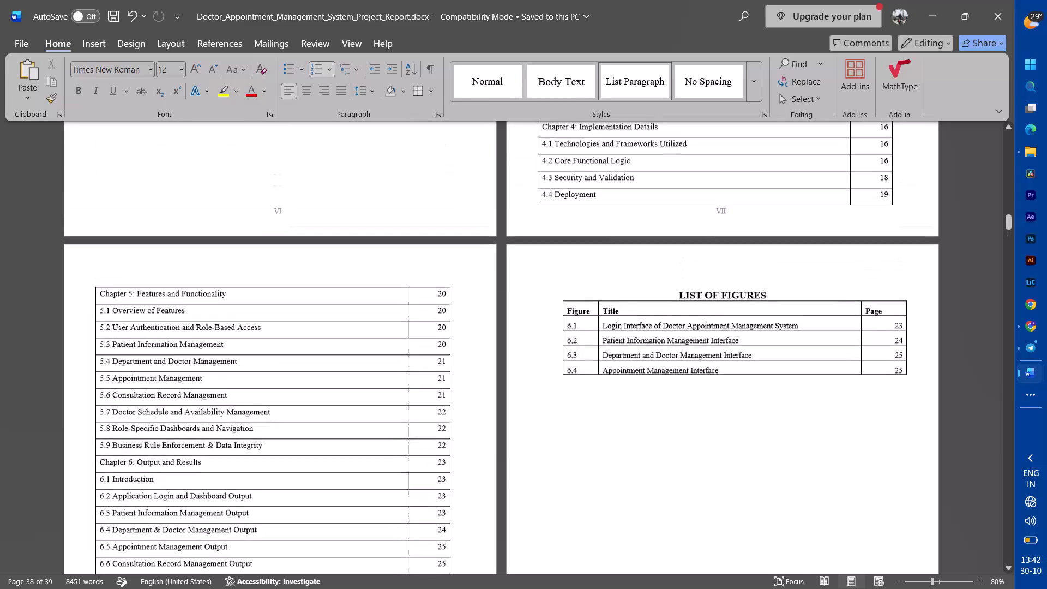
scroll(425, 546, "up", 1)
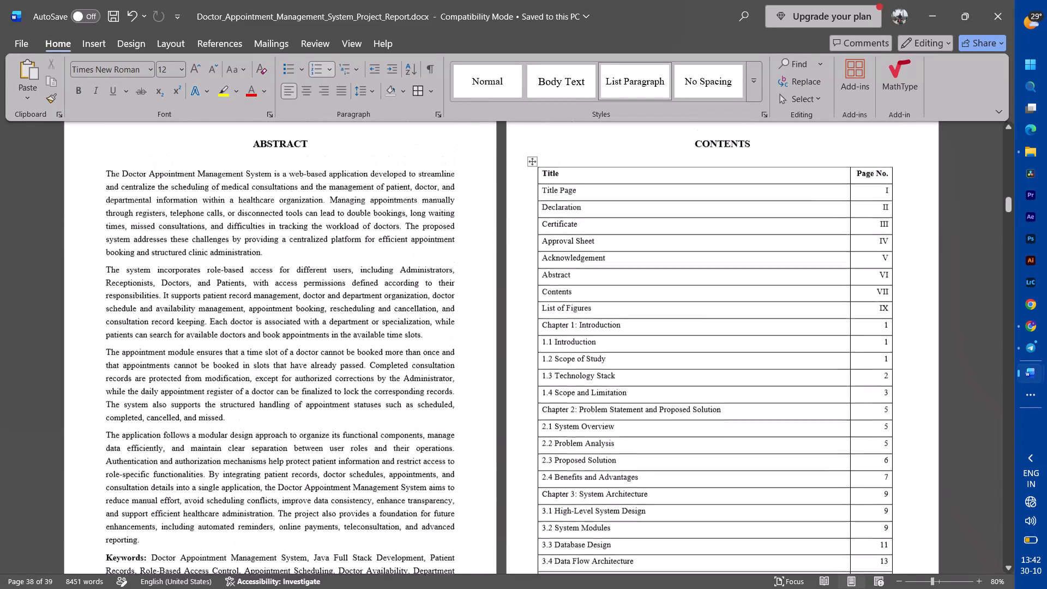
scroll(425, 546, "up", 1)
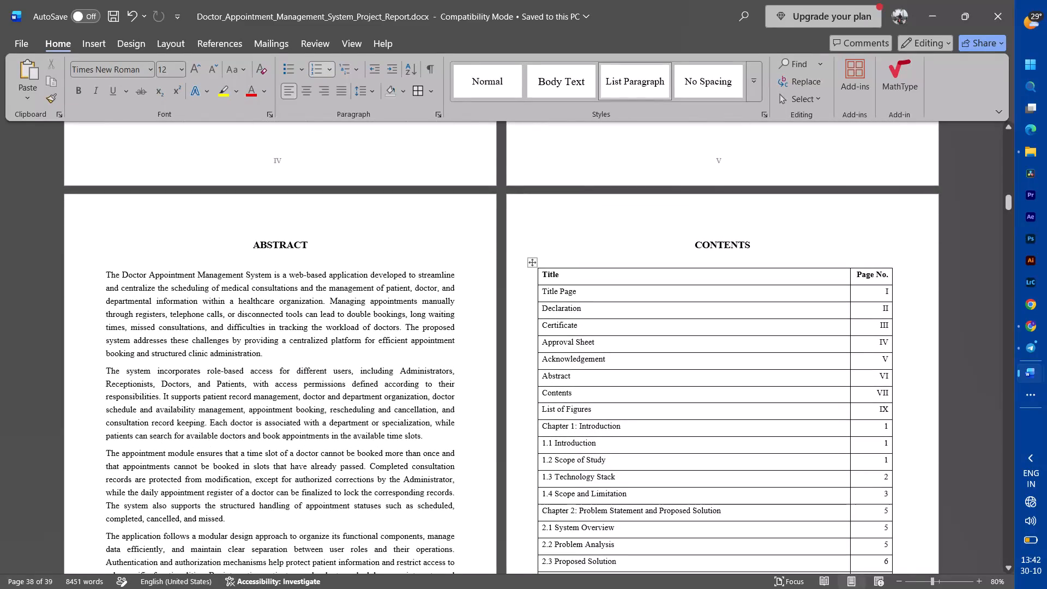
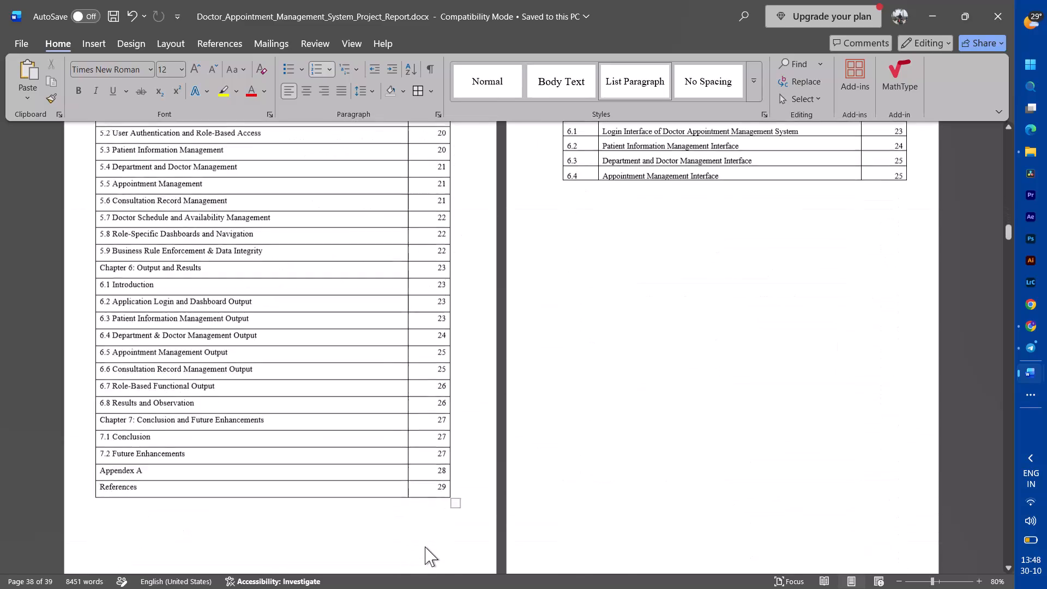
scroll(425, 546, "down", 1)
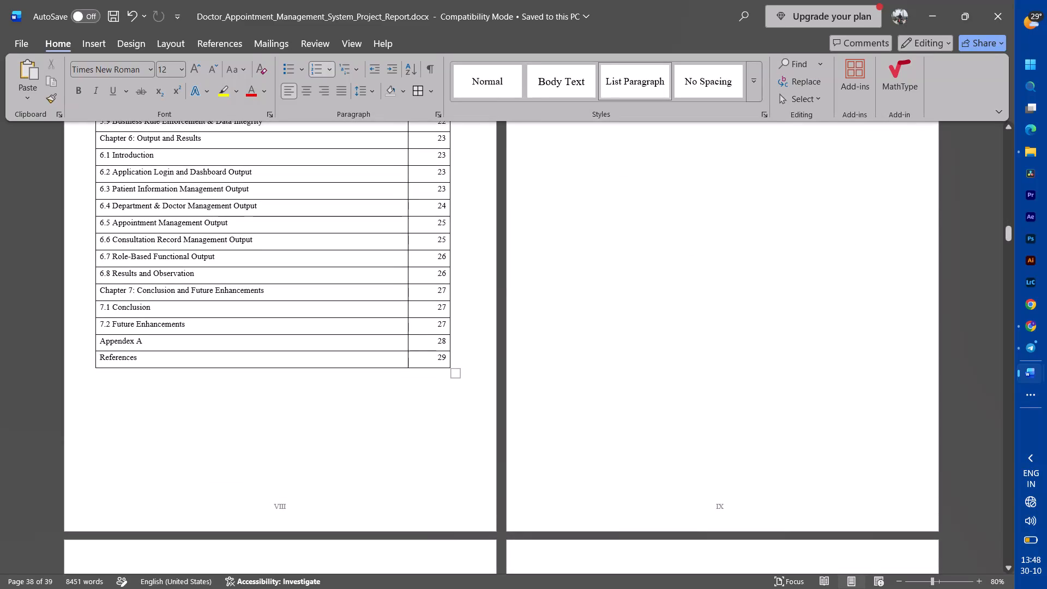
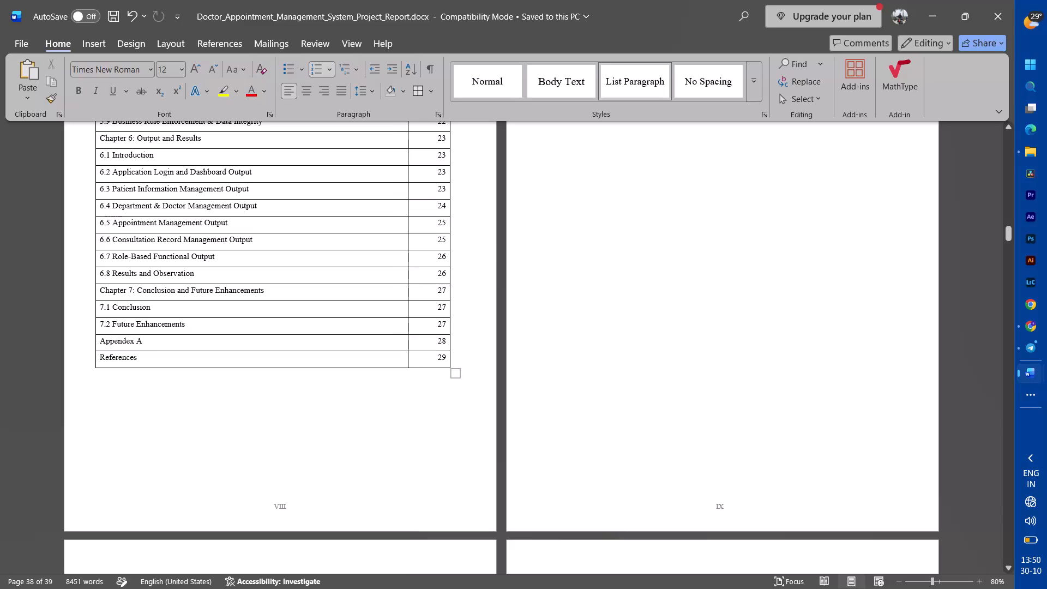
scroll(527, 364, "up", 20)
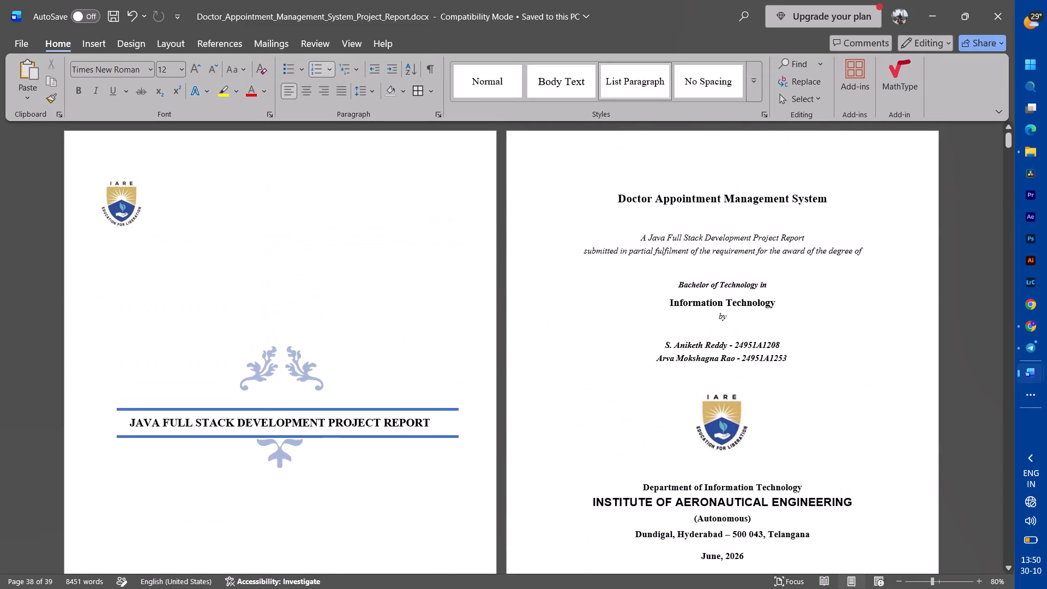
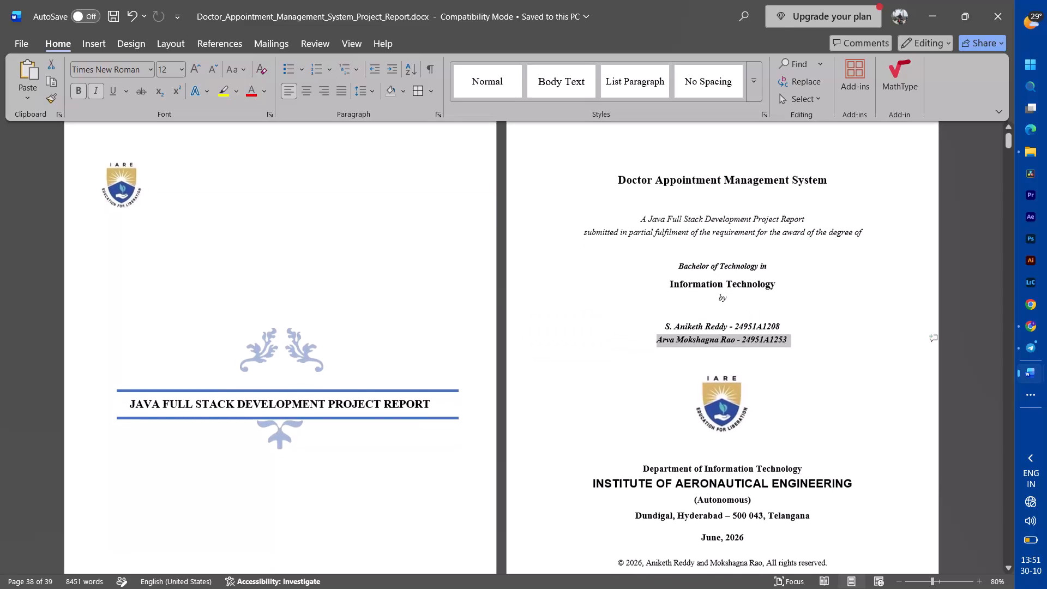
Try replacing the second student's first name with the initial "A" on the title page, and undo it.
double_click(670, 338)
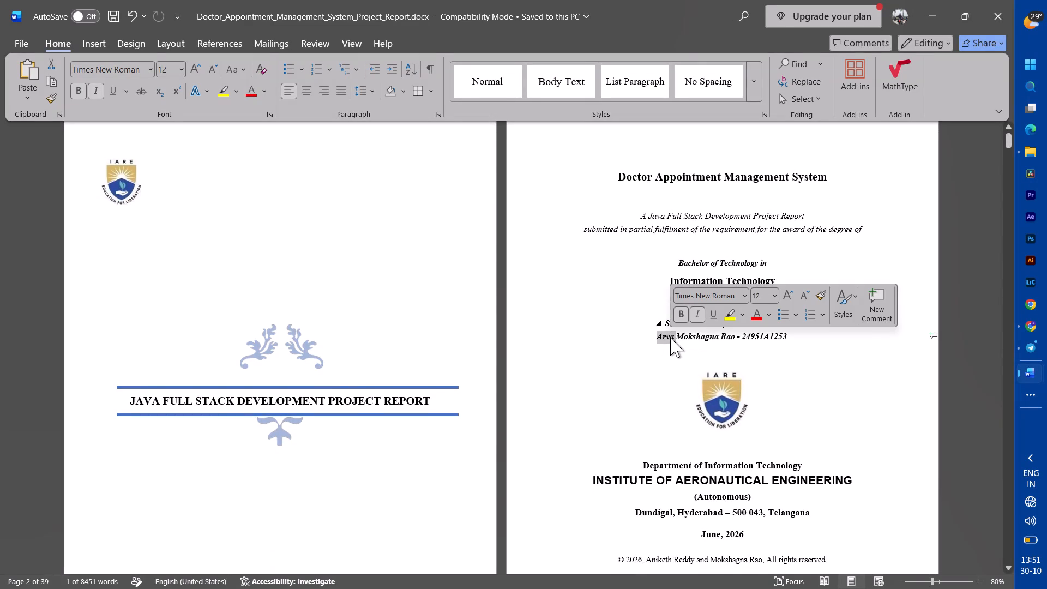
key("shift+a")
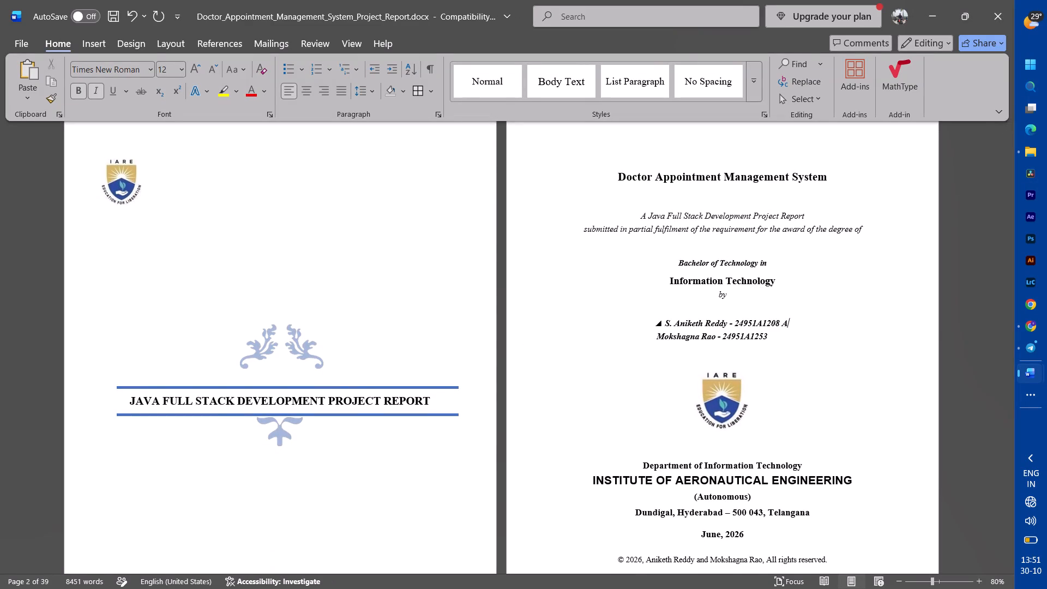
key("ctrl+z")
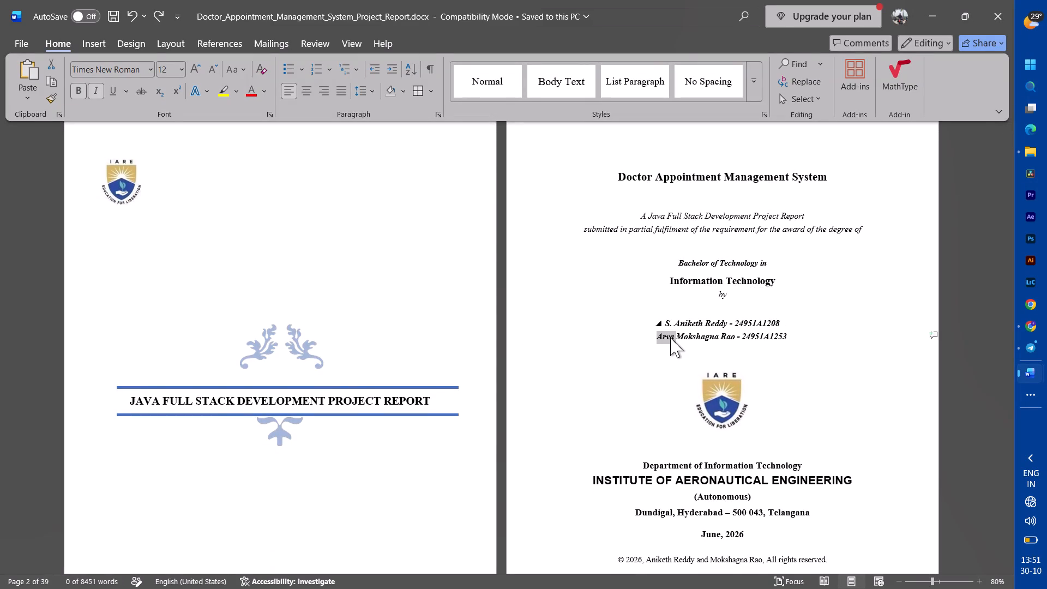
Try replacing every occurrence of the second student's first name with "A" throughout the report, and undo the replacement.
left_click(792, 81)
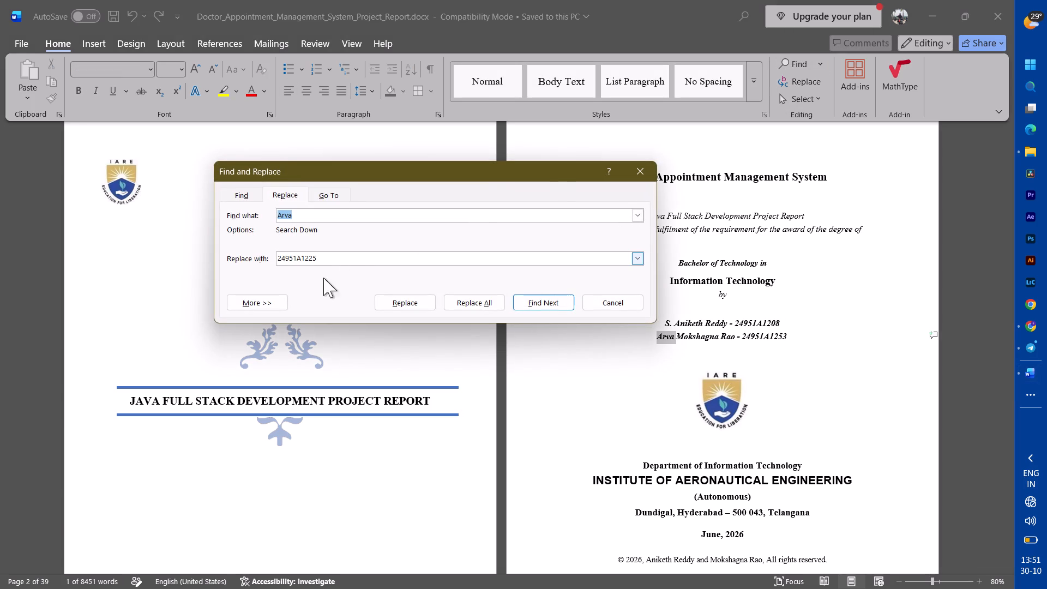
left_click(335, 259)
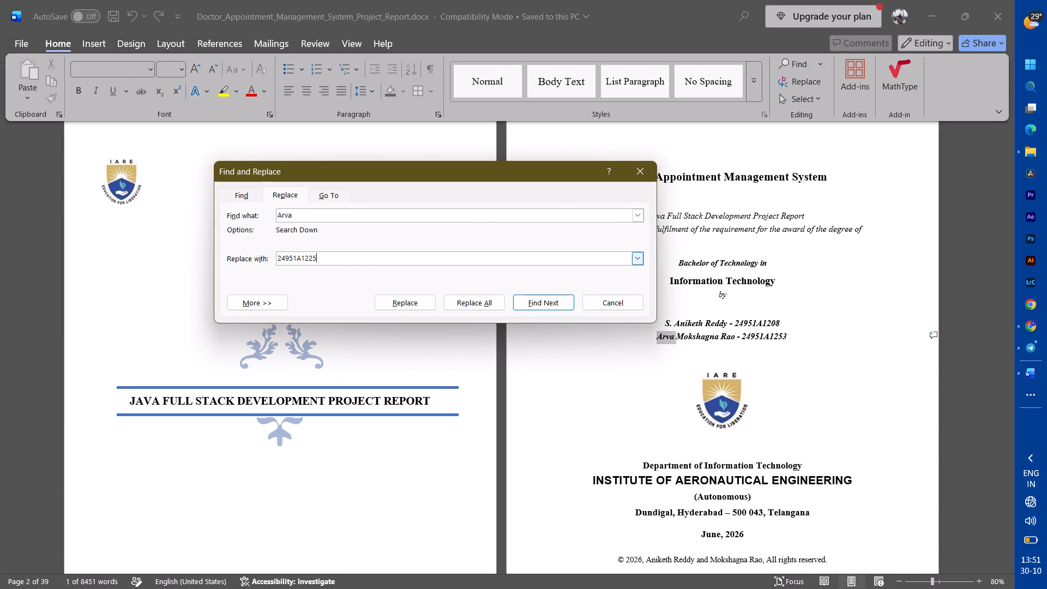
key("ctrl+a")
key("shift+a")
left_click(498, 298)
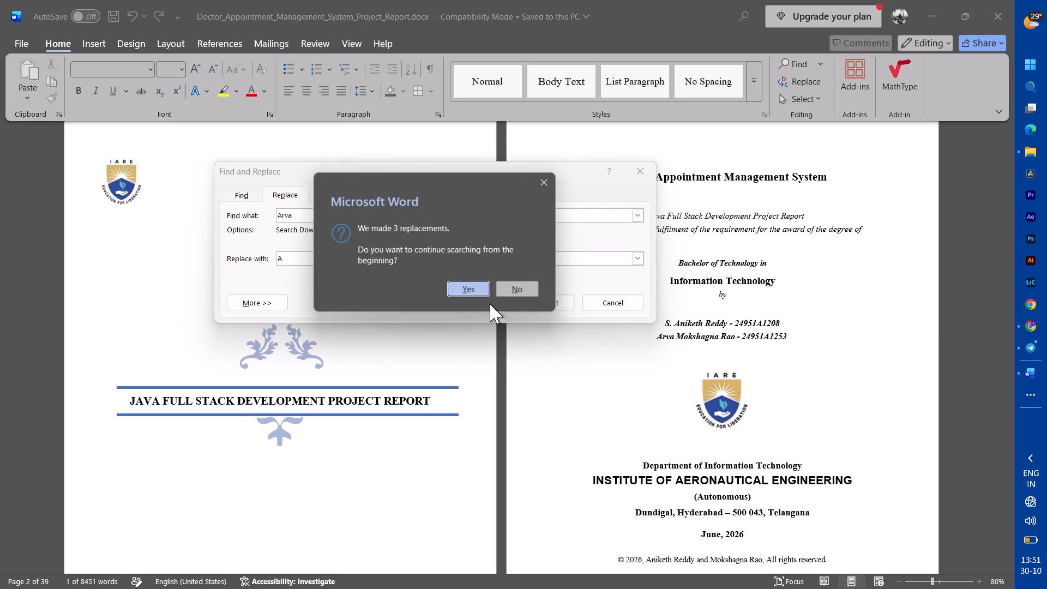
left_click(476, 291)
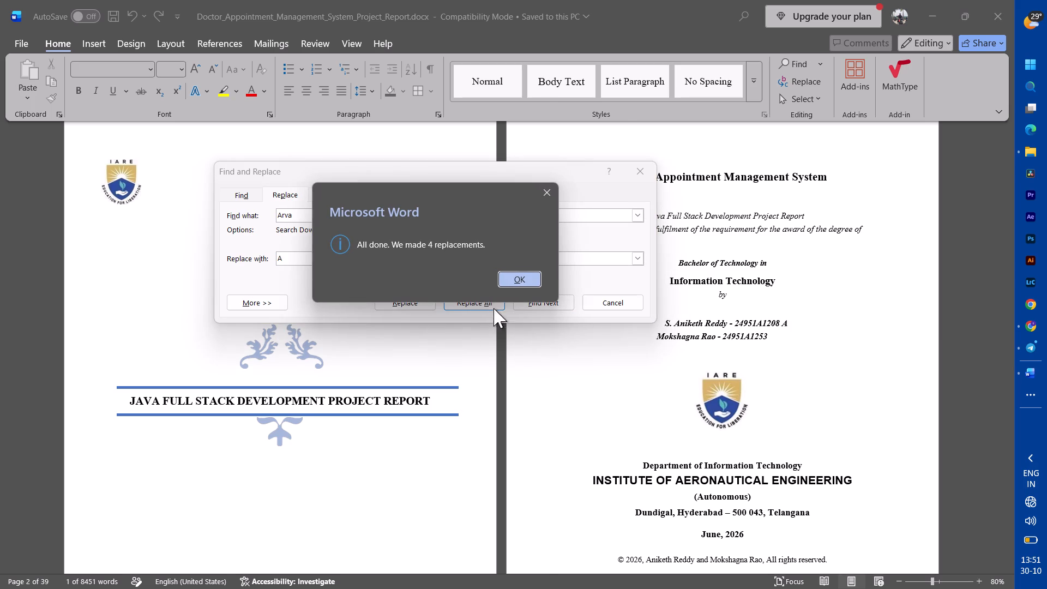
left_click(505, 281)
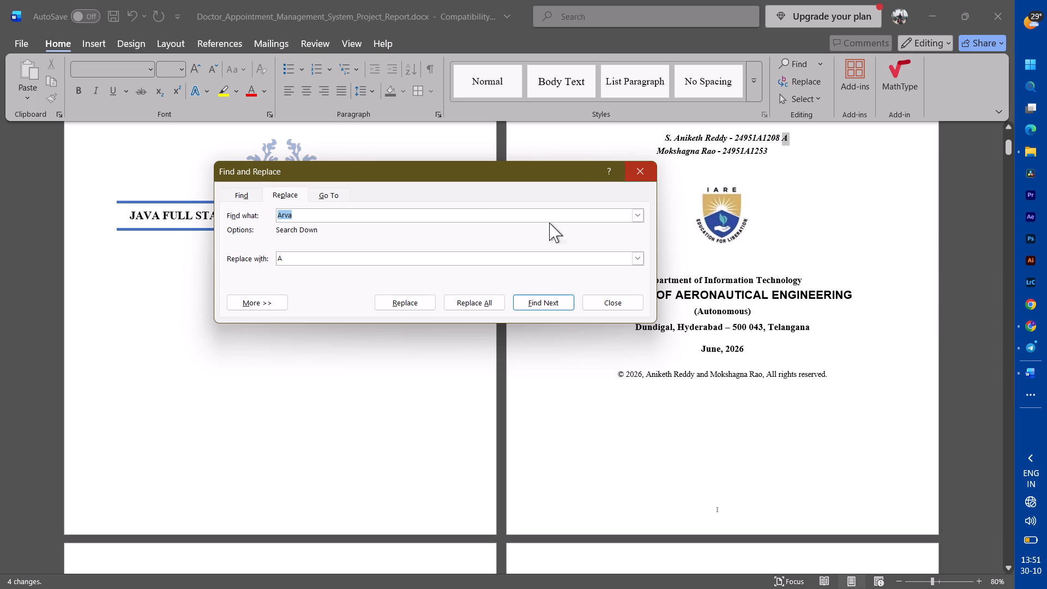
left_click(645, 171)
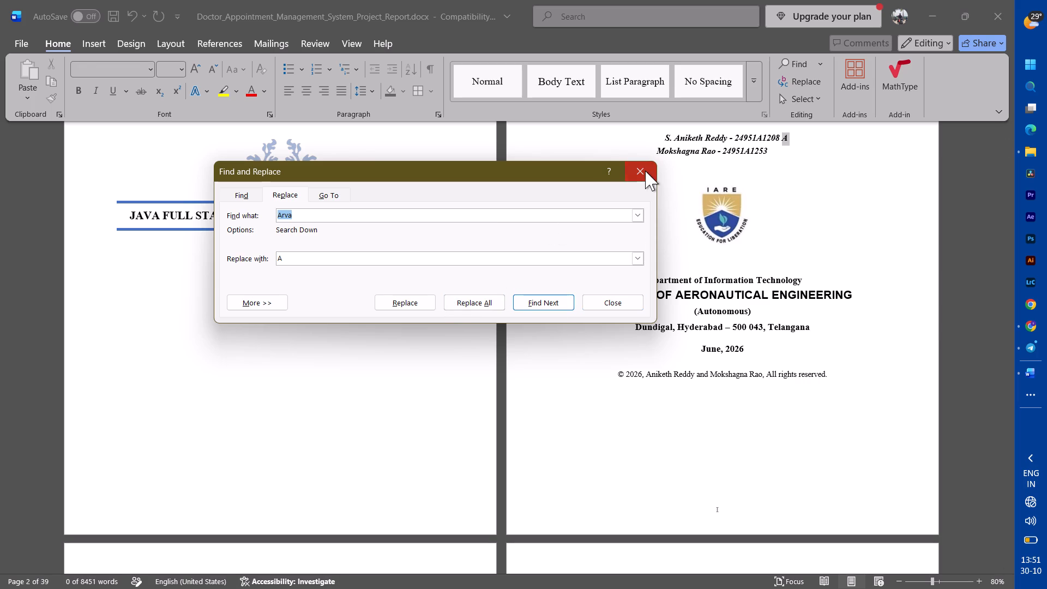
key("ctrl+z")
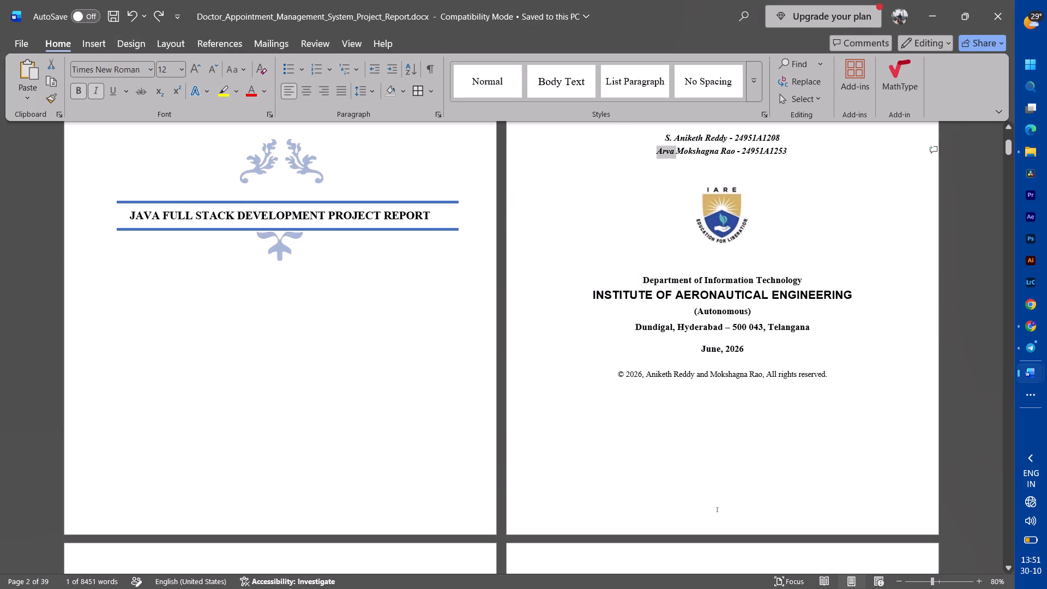
Shorten the second student's first name to "A." on the title page, keeping that entry on its own line.
left_click(675, 158)
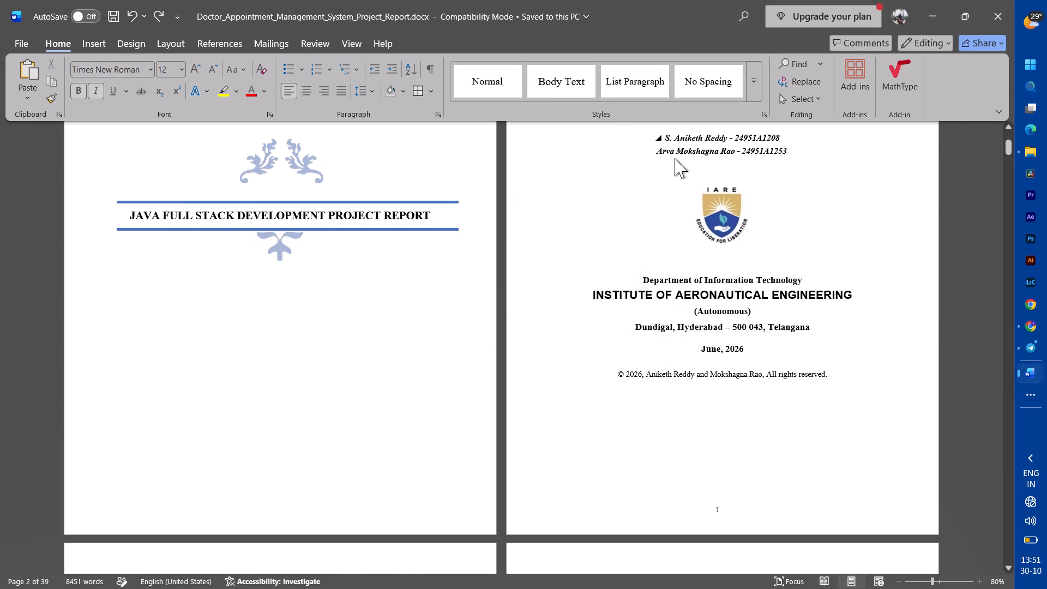
key("BackSpace")
key("BackSpace")
key("BackSpace")
key("Left")
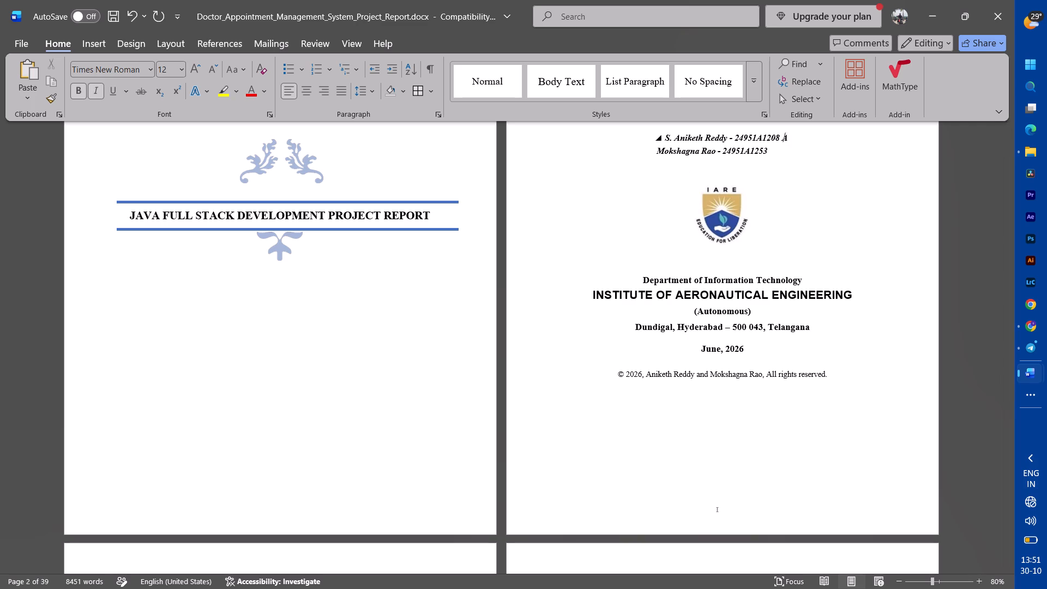
key("Return")
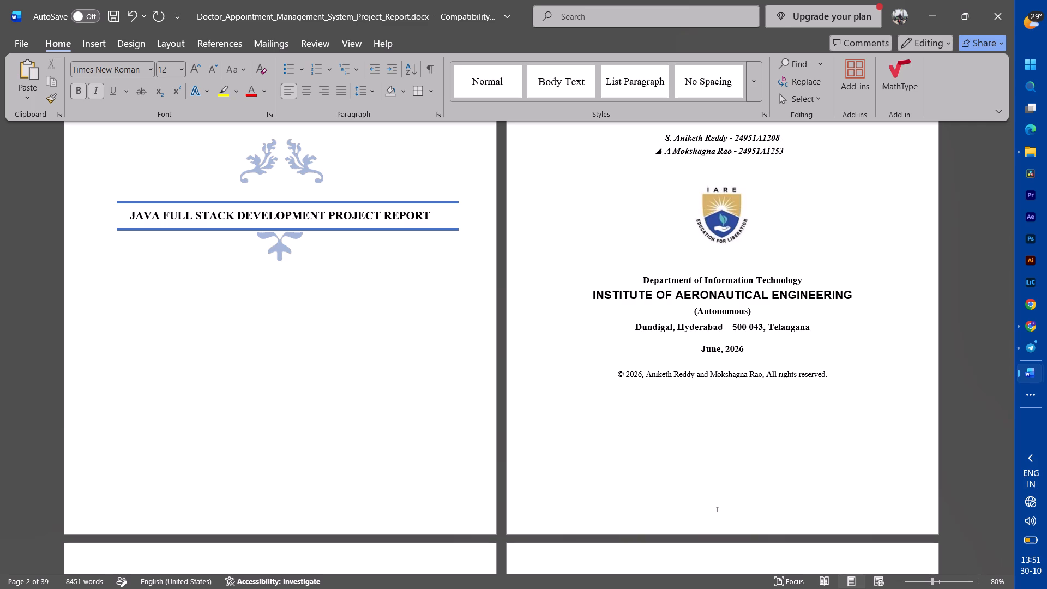
key("Right")
key("period")
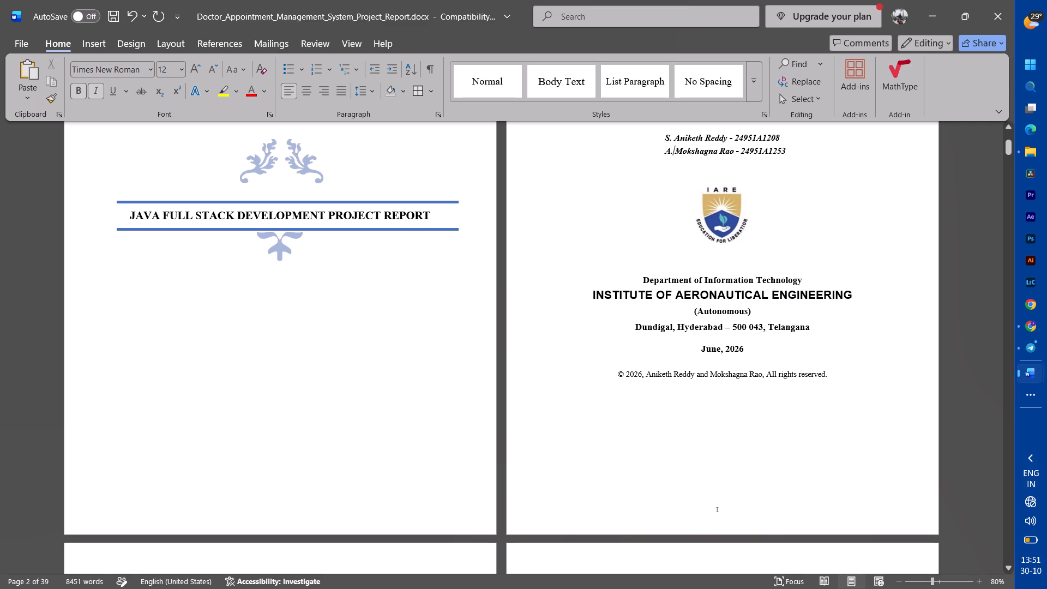
Shorten the second student's first name to "A." in the Certificate paragraph, with a single space before the next name.
scroll(676, 269, "down", 2)
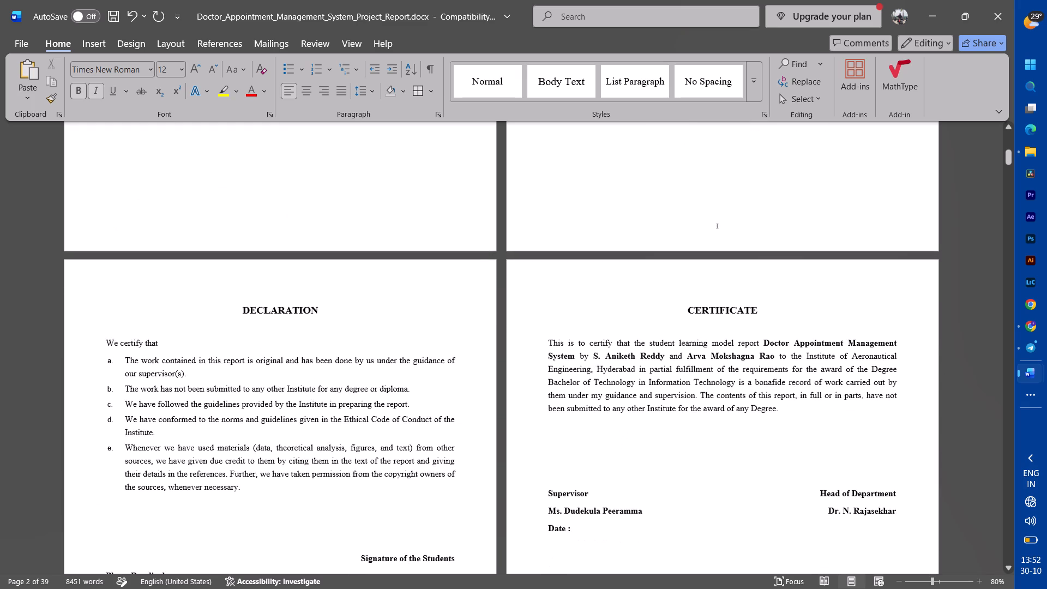
scroll(676, 269, "down", 2)
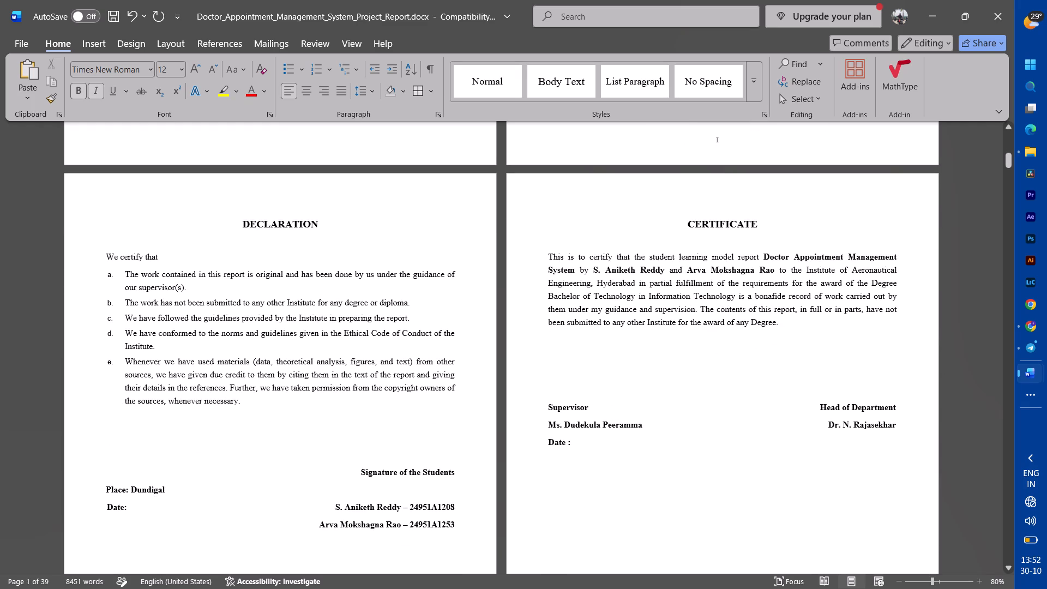
left_click(707, 268)
key("BackSpace")
key("BackSpace")
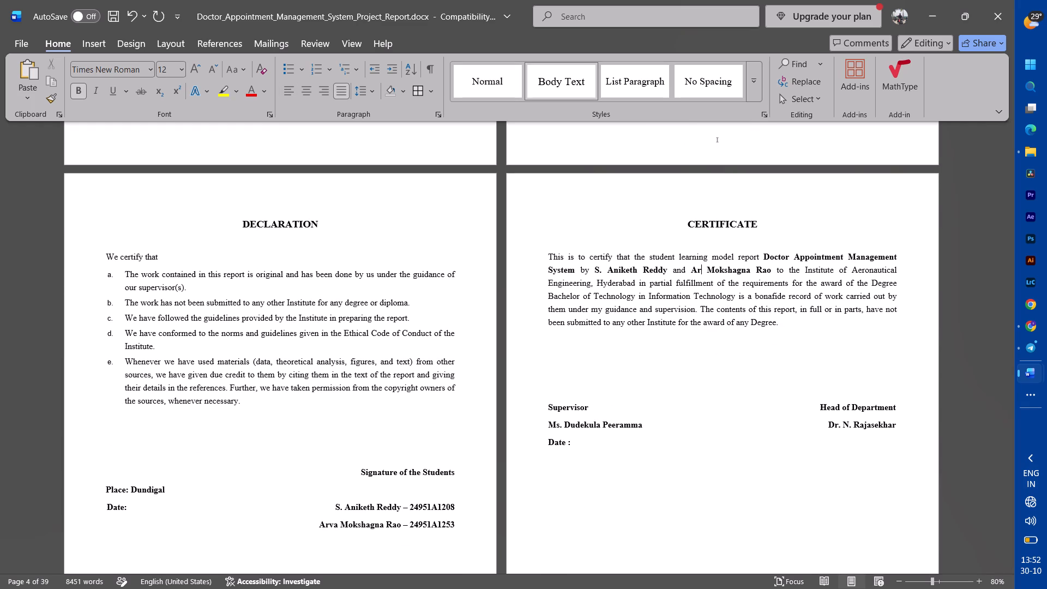
key("BackSpace")
key("period")
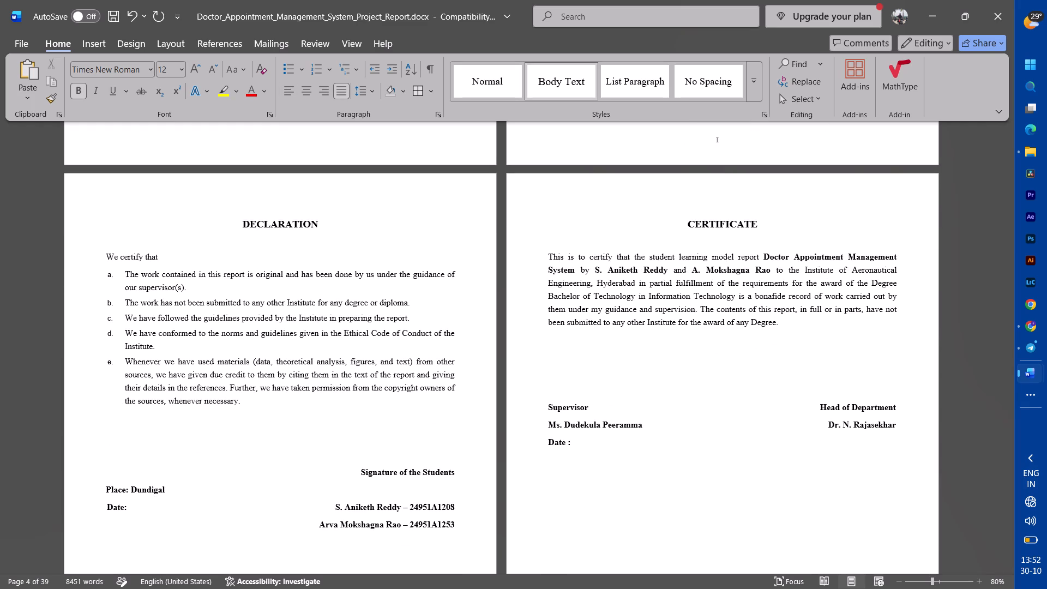
scroll(707, 268, "down", 1)
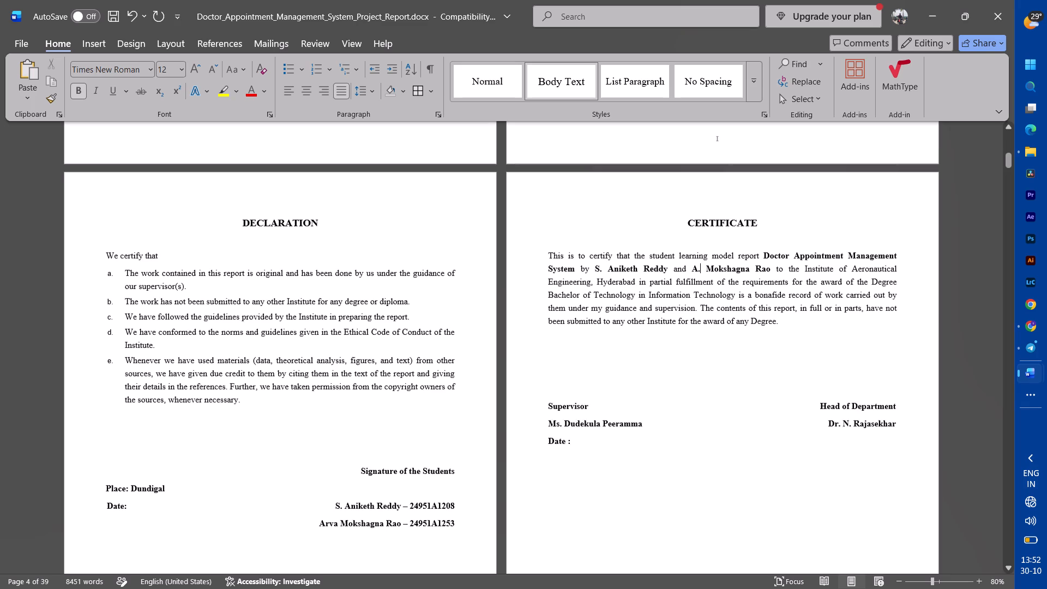
scroll(707, 268, "down", 1)
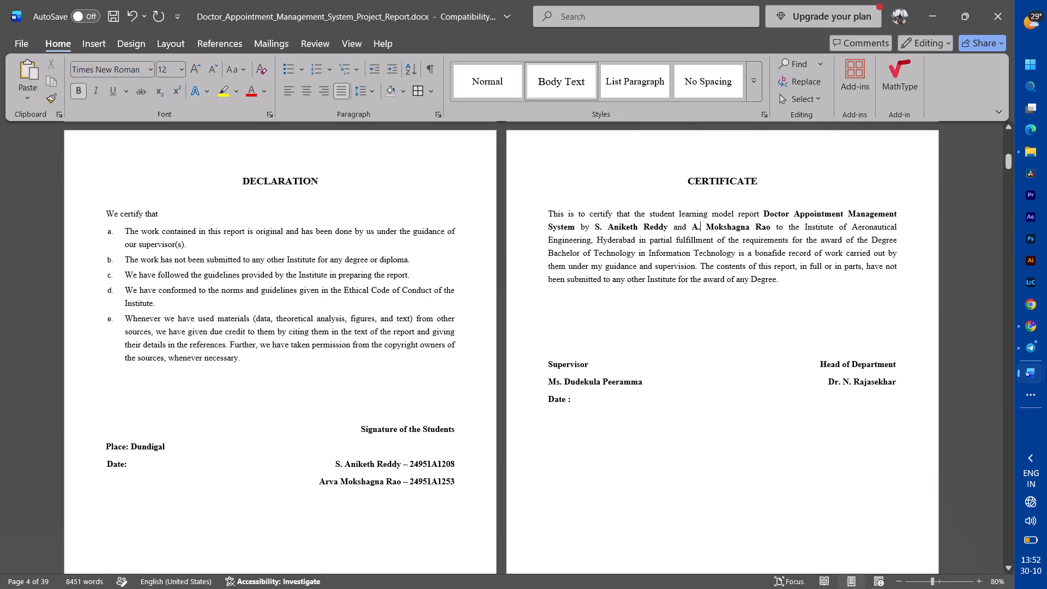
key("Delete")
key("space")
Shorten the second student's first name to "A." in the Approval Sheet paragraph.
scroll(707, 268, "down", 6)
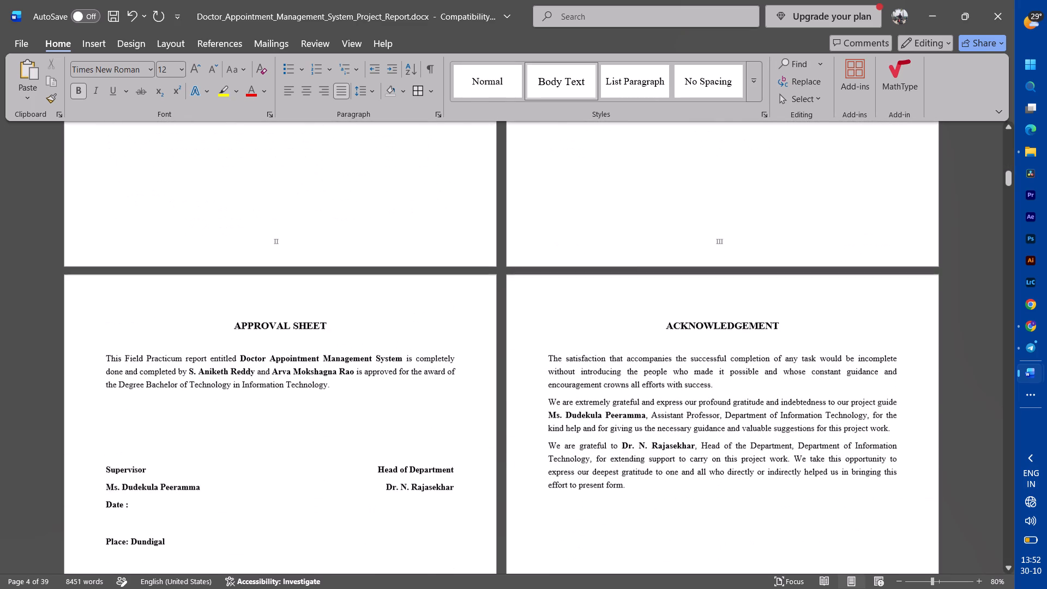
scroll(707, 268, "down", 1)
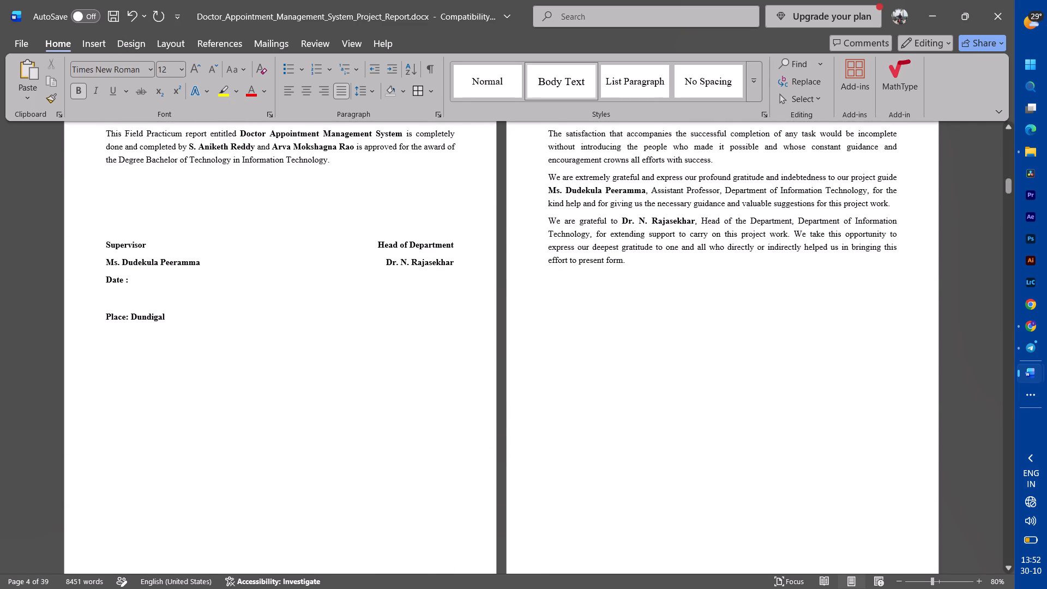
left_click(289, 147)
key("BackSpace")
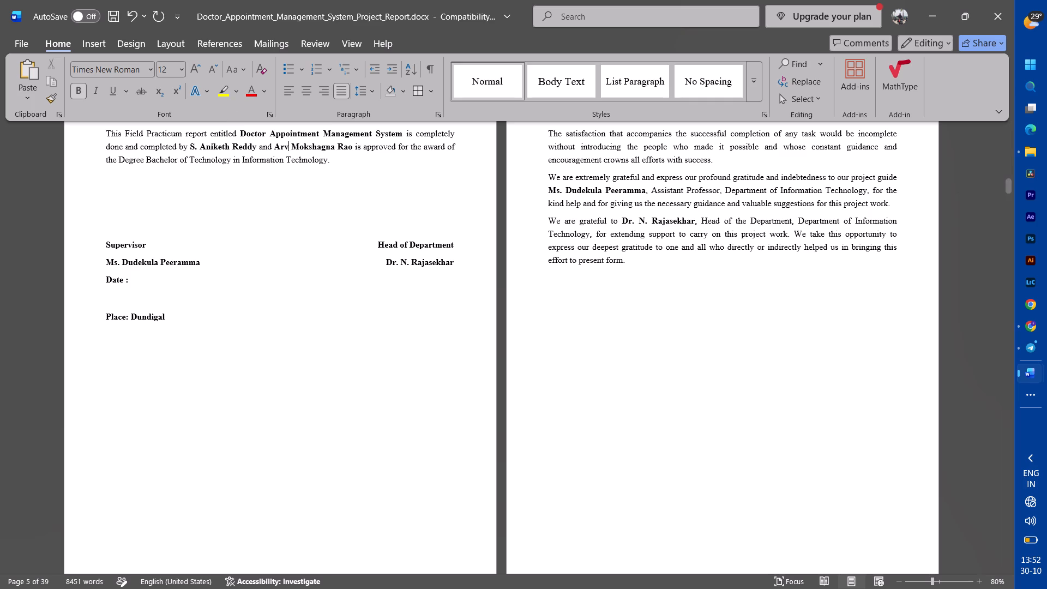
key("BackSpace")
key("BackSpace")
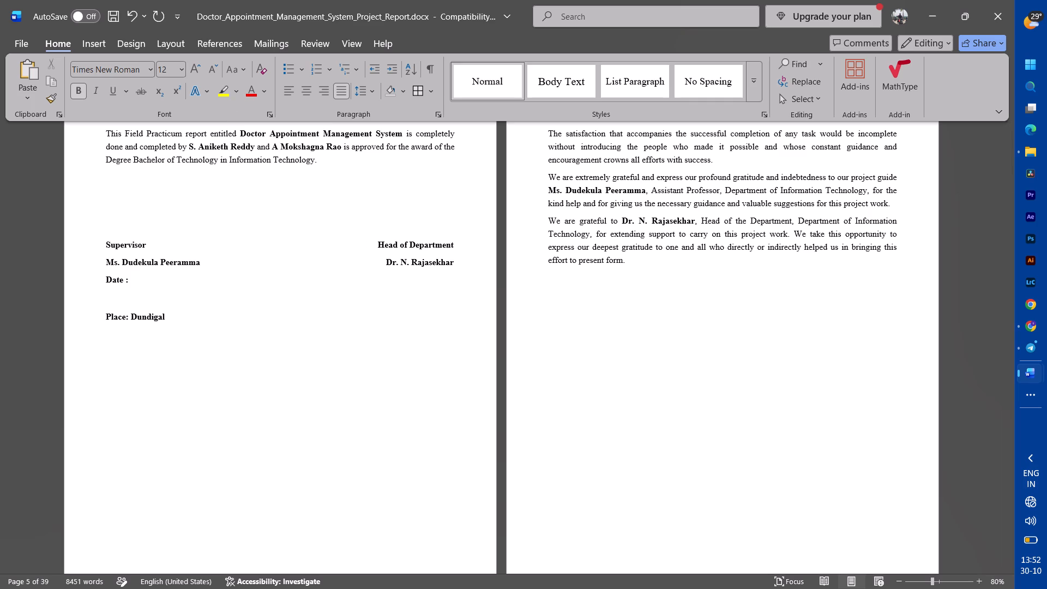
key("period")
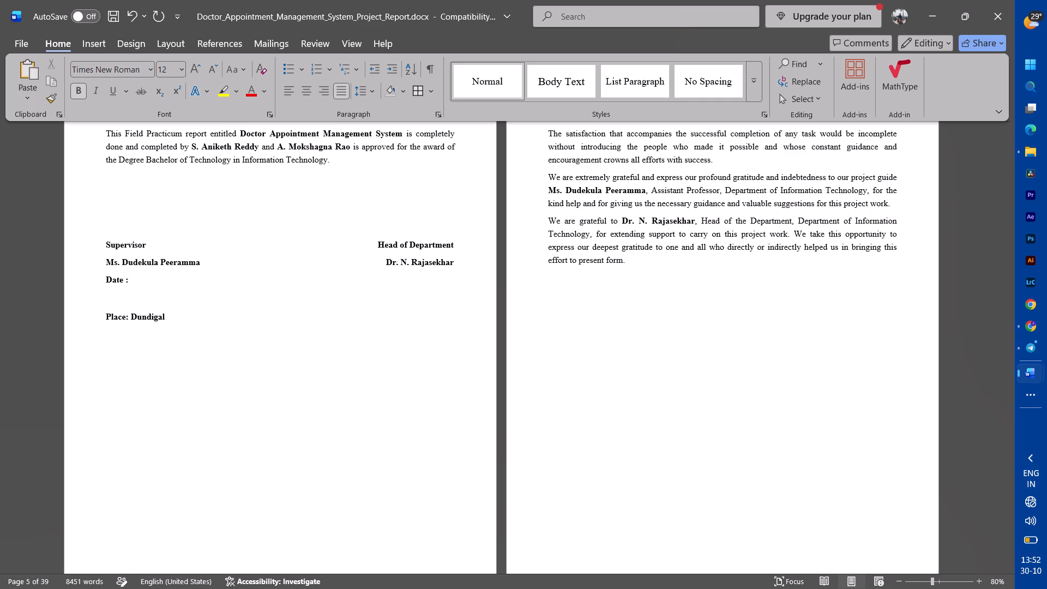
Review the pages from the Approval Sheet through the Abstract, Contents table and the start of Chapter 1.
scroll(564, 285, "up", 1)
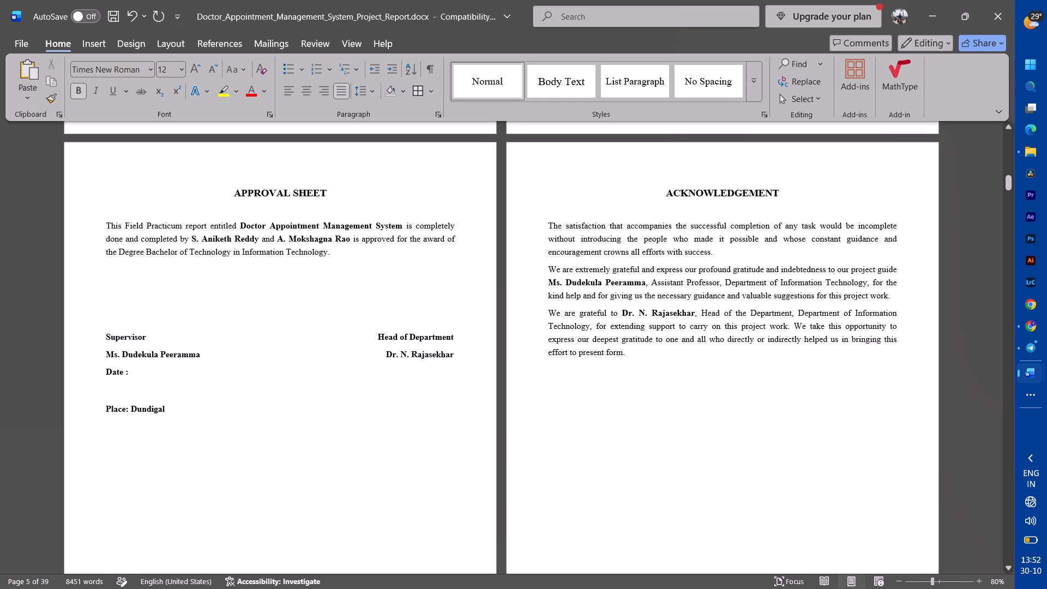
scroll(564, 285, "up", 1)
scroll(564, 285, "down", 1)
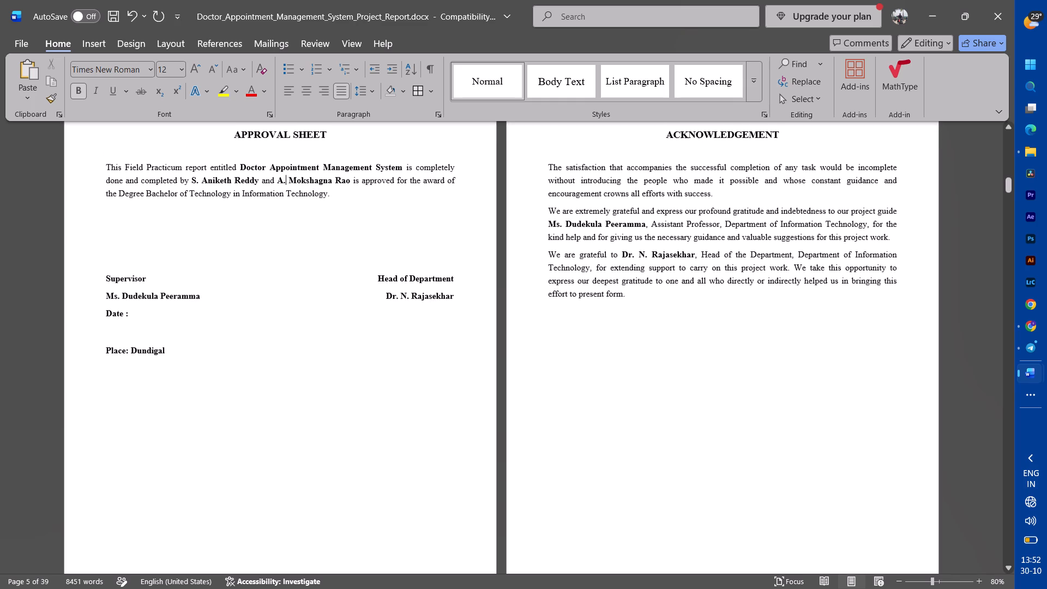
scroll(564, 285, "down", 4)
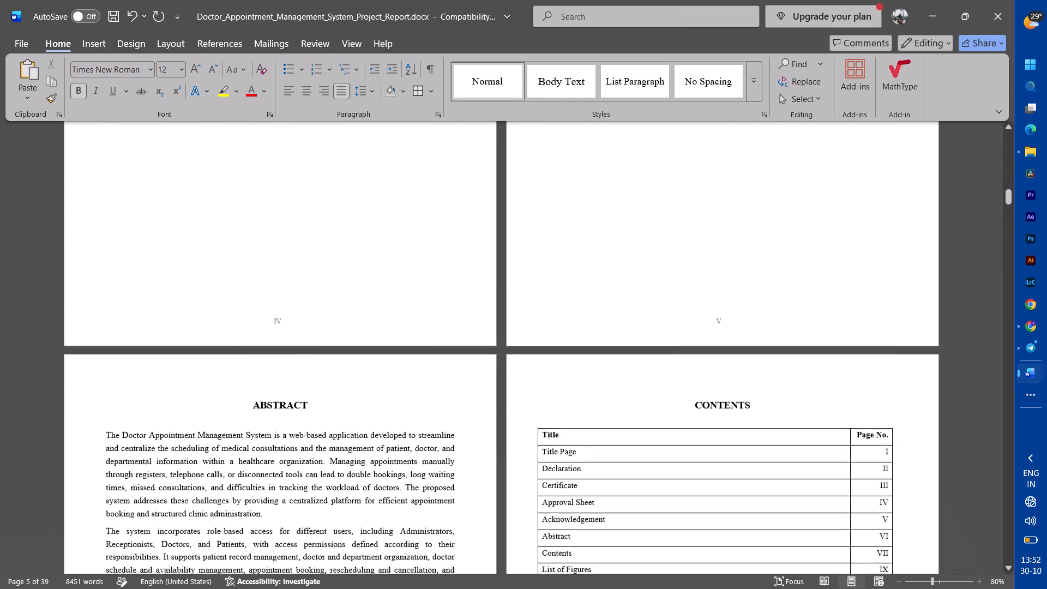
scroll(564, 285, "down", 3)
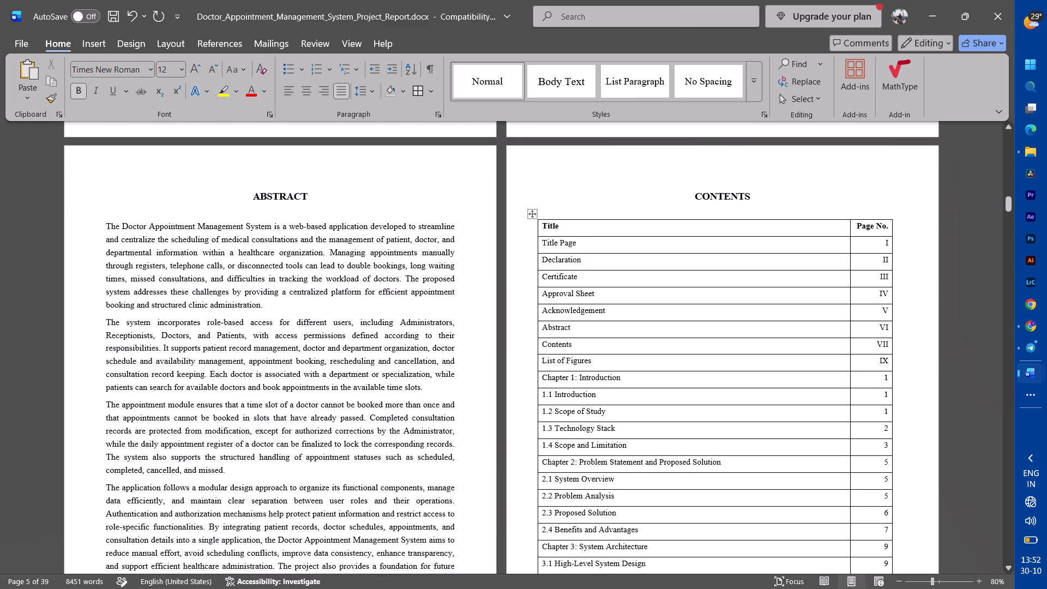
scroll(564, 285, "down", 3)
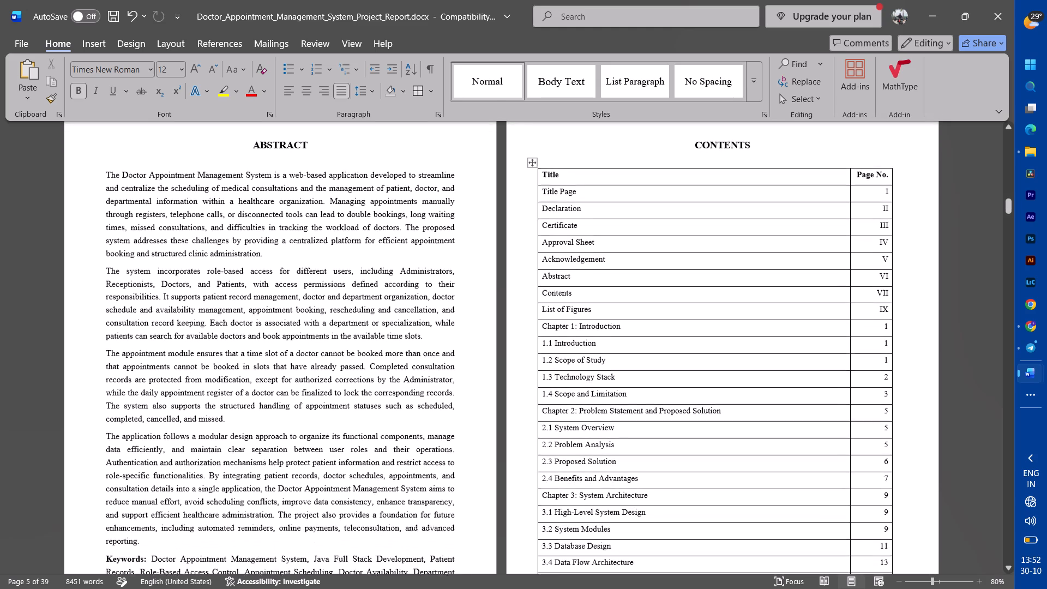
scroll(564, 285, "down", 8)
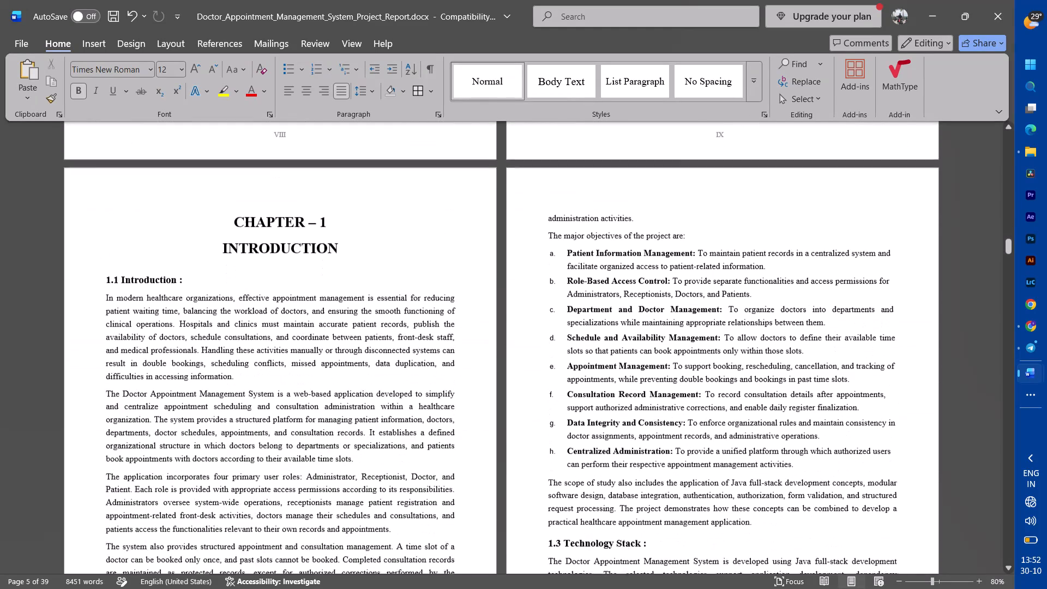
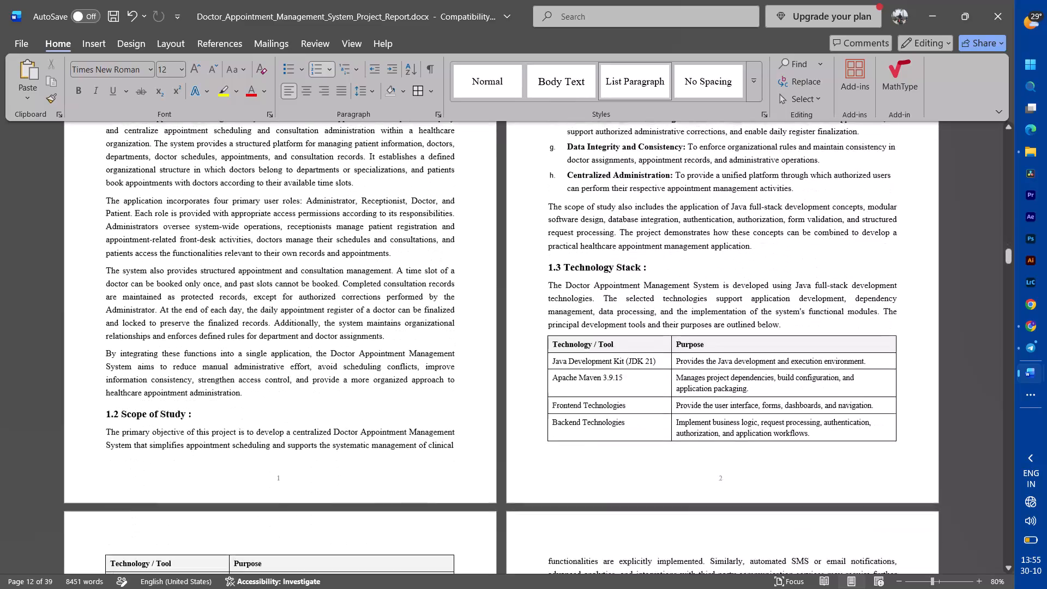
Review the report body from the Chapter 1 scope and technology stack through the Chapter 2 modules and Benefits and Advantages section.
scroll(564, 285, "down", 1)
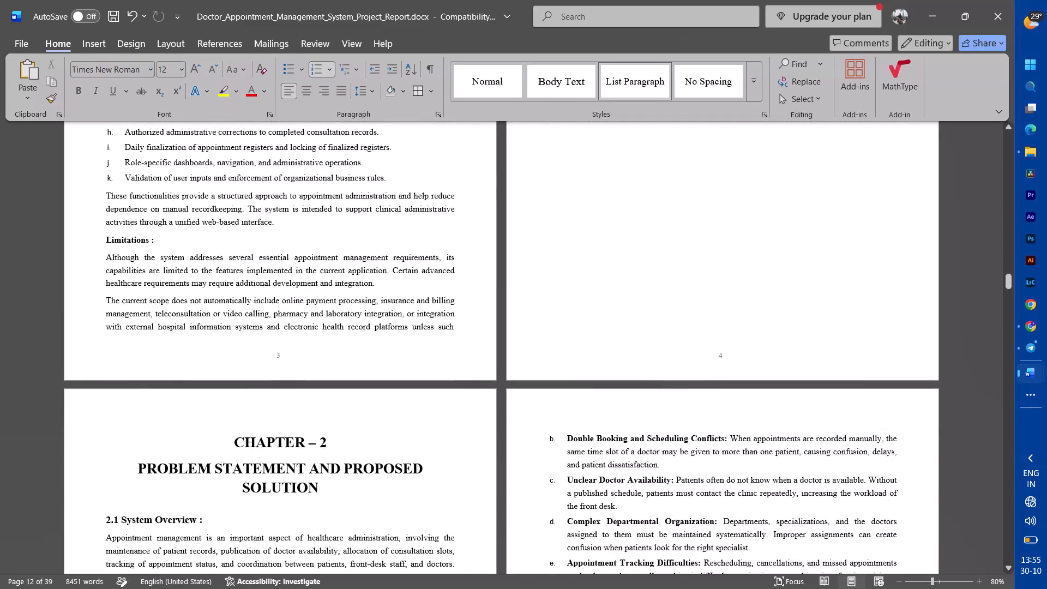
scroll(564, 285, "down", 3)
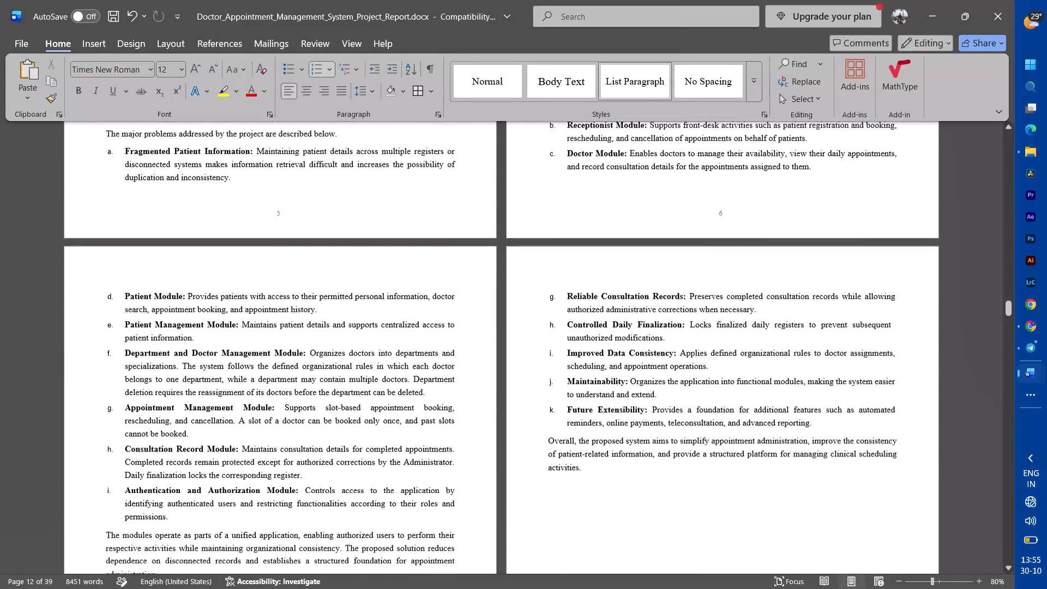
scroll(564, 285, "down", 3)
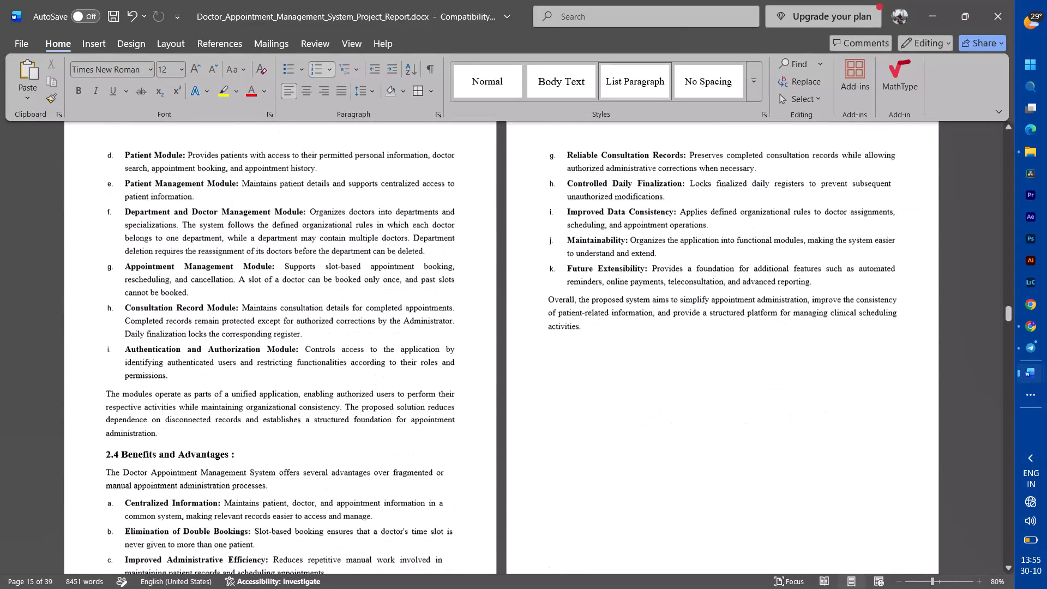
scroll(564, 285, "down", 2)
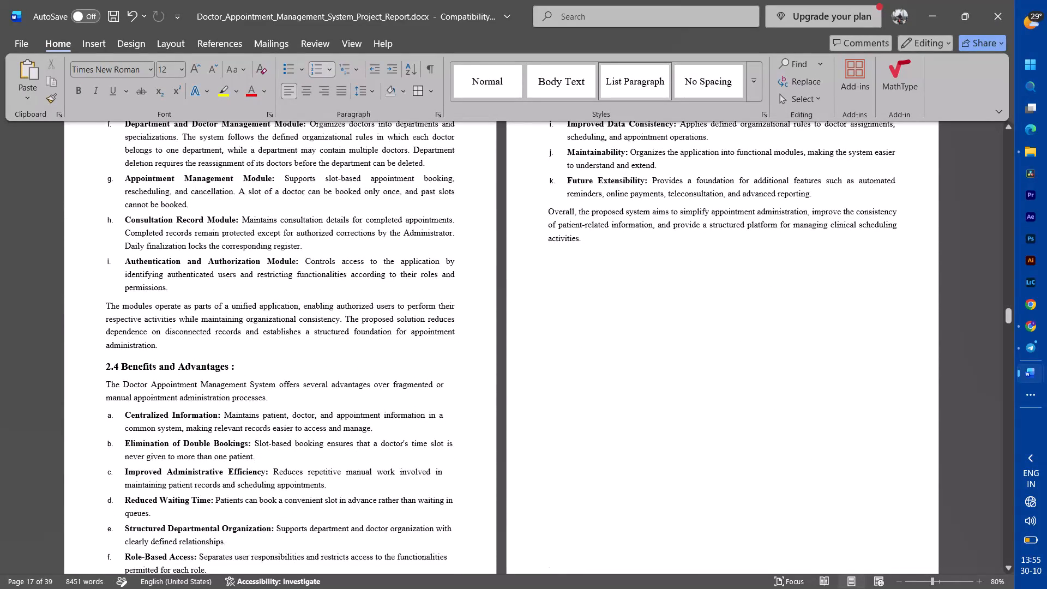